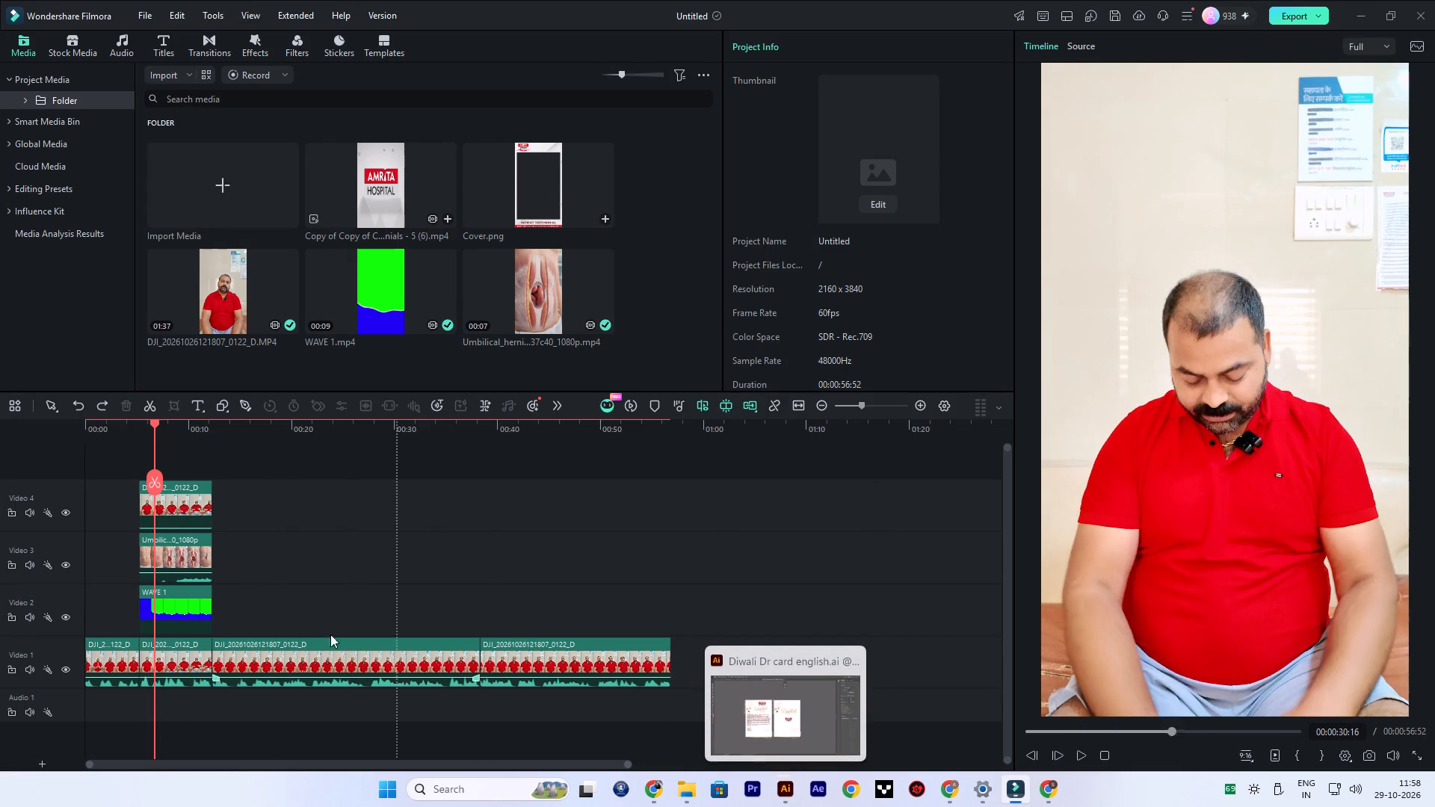
{"action": "key", "text": "ctrl+s"}
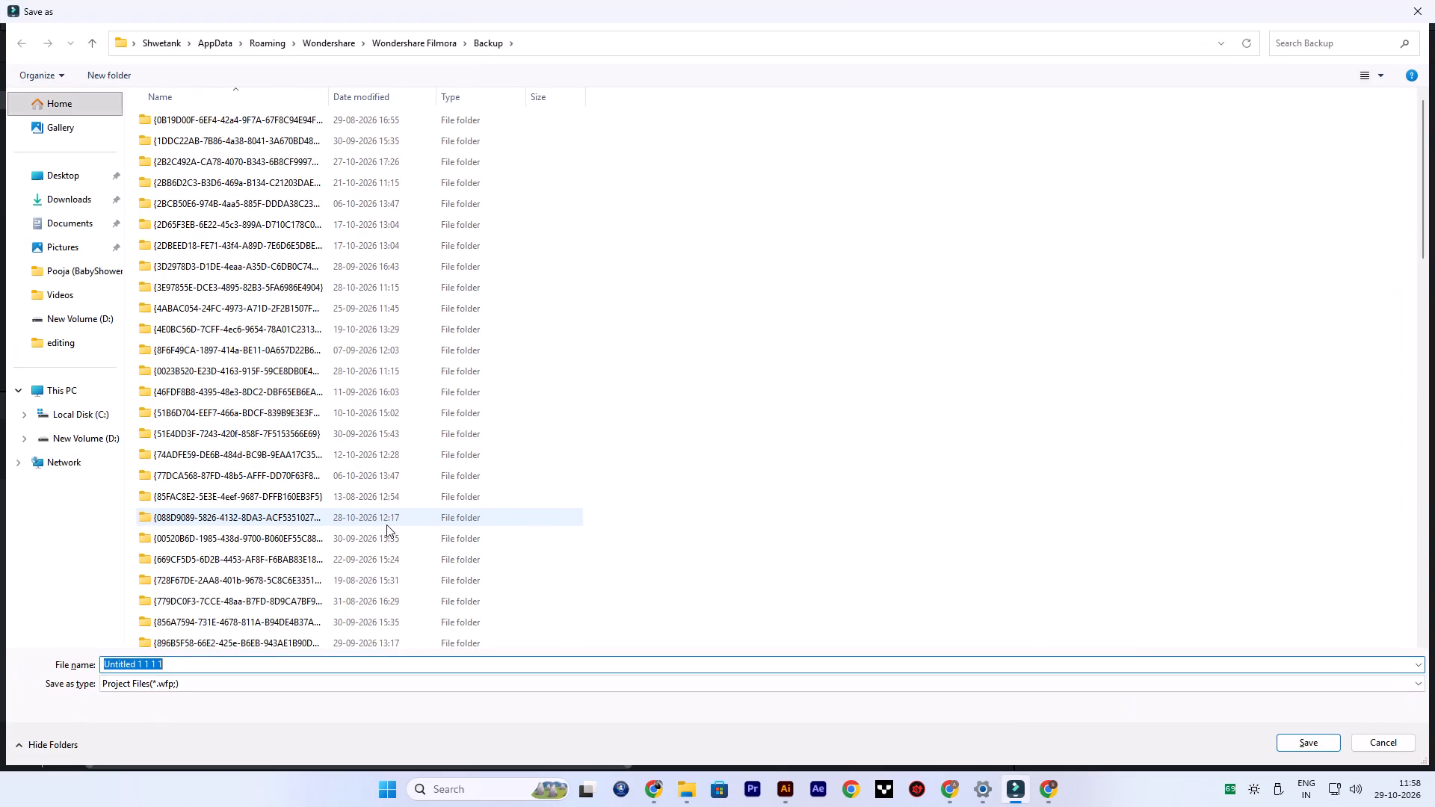
{"action": "key", "text": "Return"}
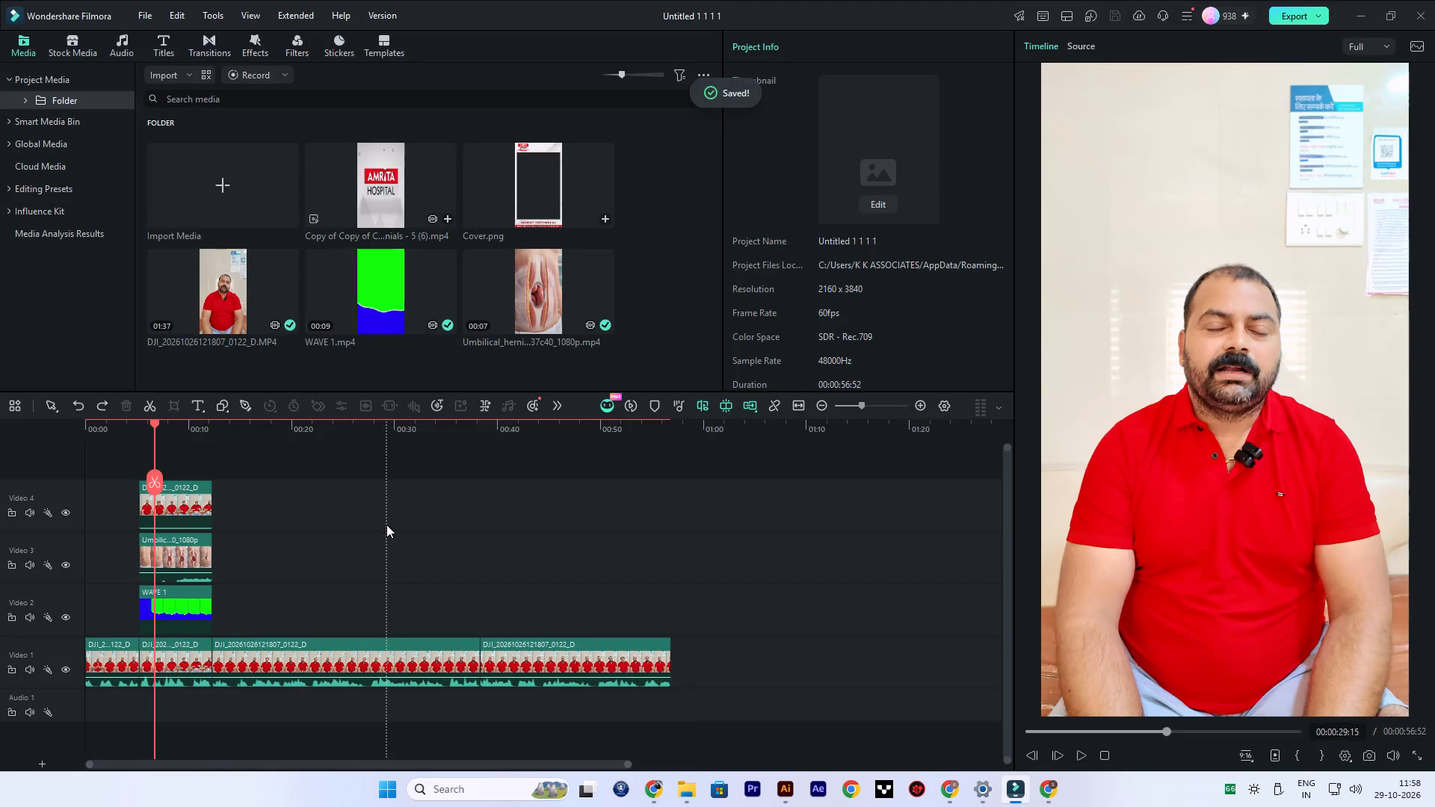
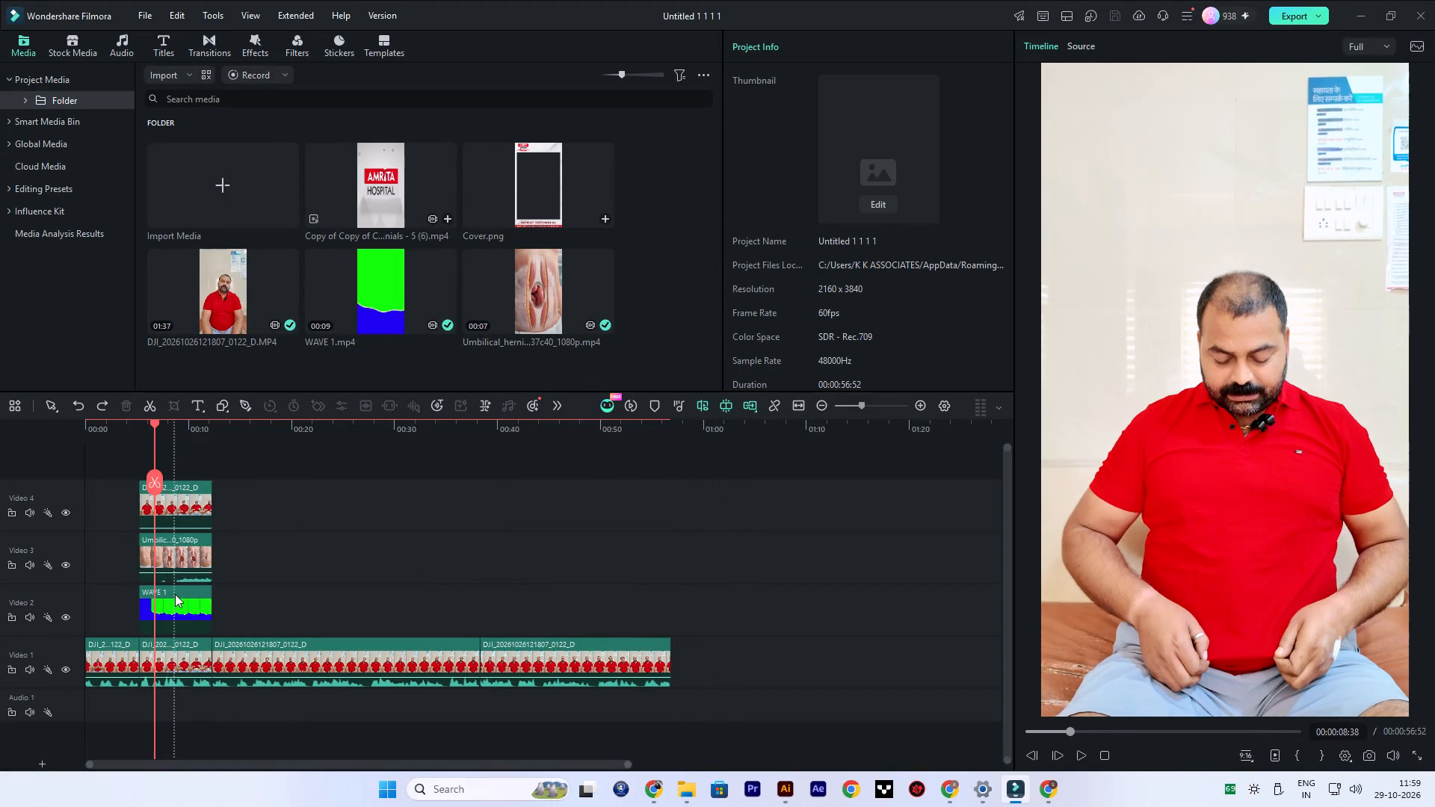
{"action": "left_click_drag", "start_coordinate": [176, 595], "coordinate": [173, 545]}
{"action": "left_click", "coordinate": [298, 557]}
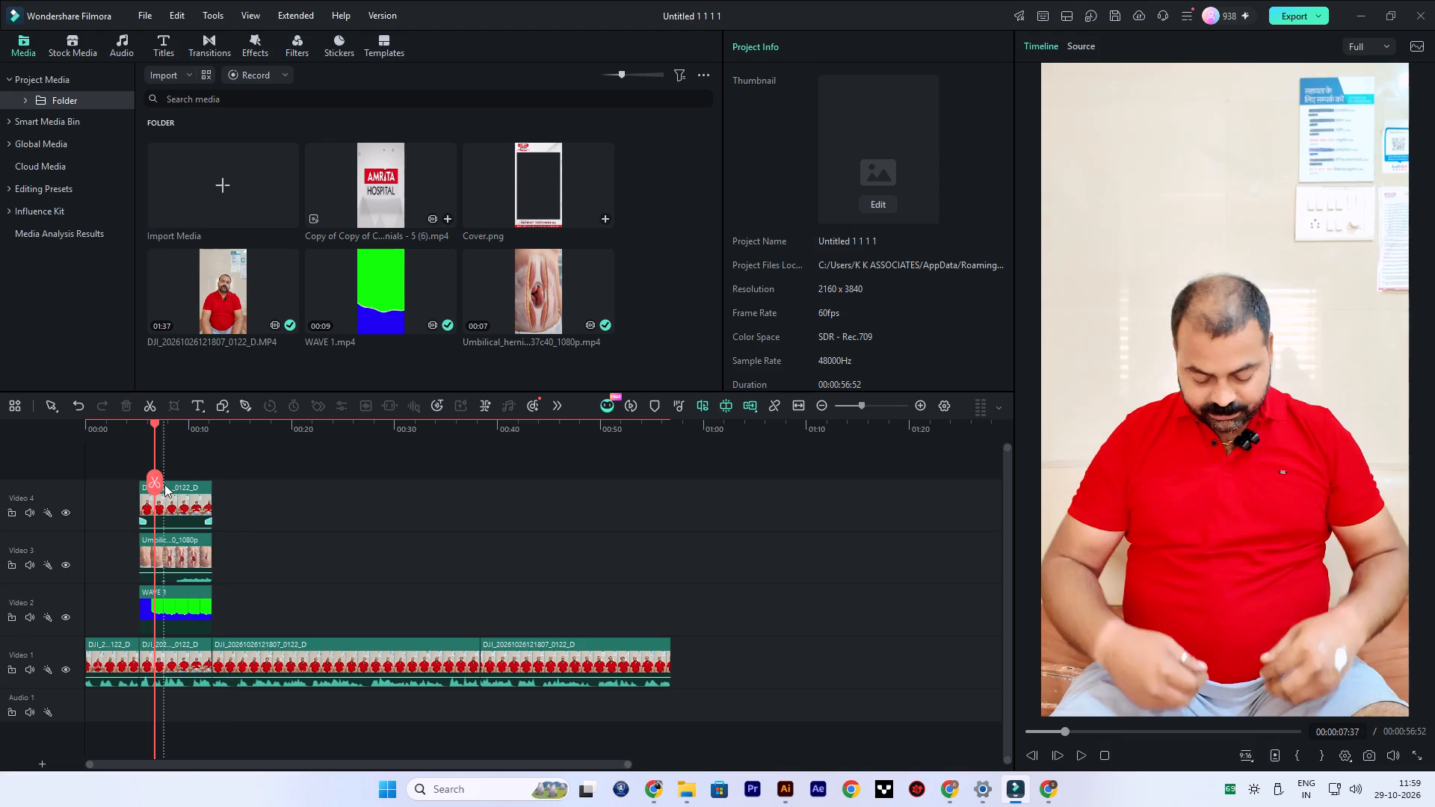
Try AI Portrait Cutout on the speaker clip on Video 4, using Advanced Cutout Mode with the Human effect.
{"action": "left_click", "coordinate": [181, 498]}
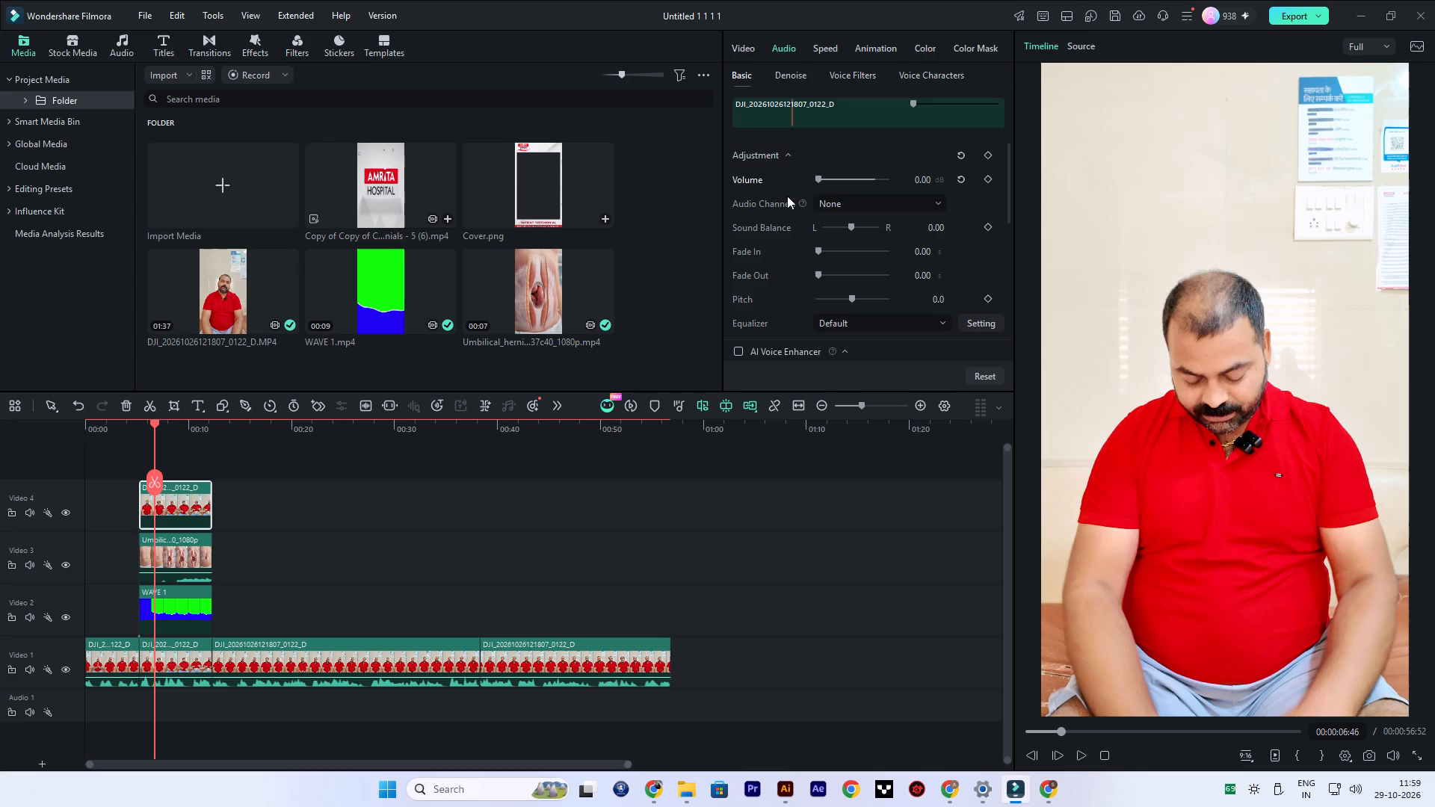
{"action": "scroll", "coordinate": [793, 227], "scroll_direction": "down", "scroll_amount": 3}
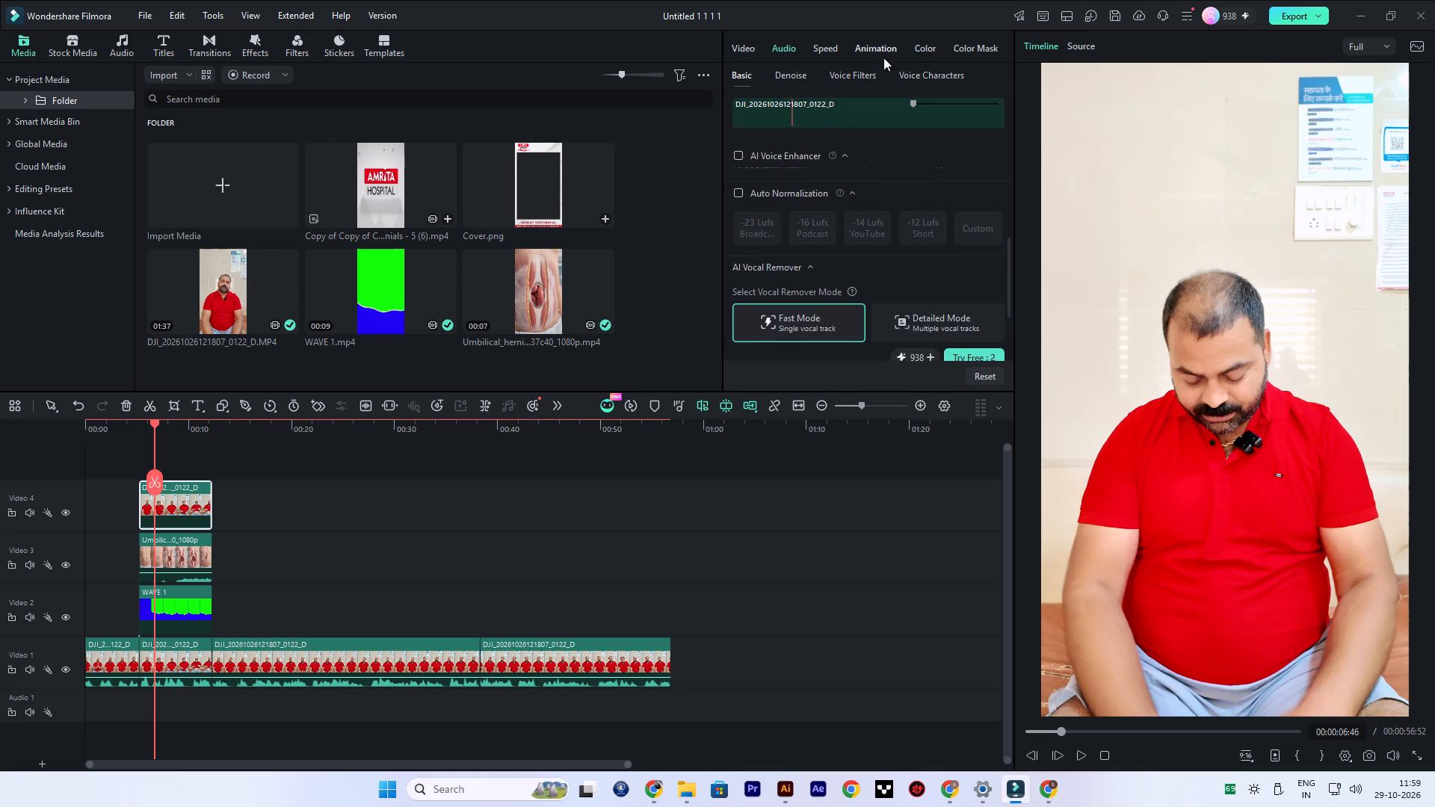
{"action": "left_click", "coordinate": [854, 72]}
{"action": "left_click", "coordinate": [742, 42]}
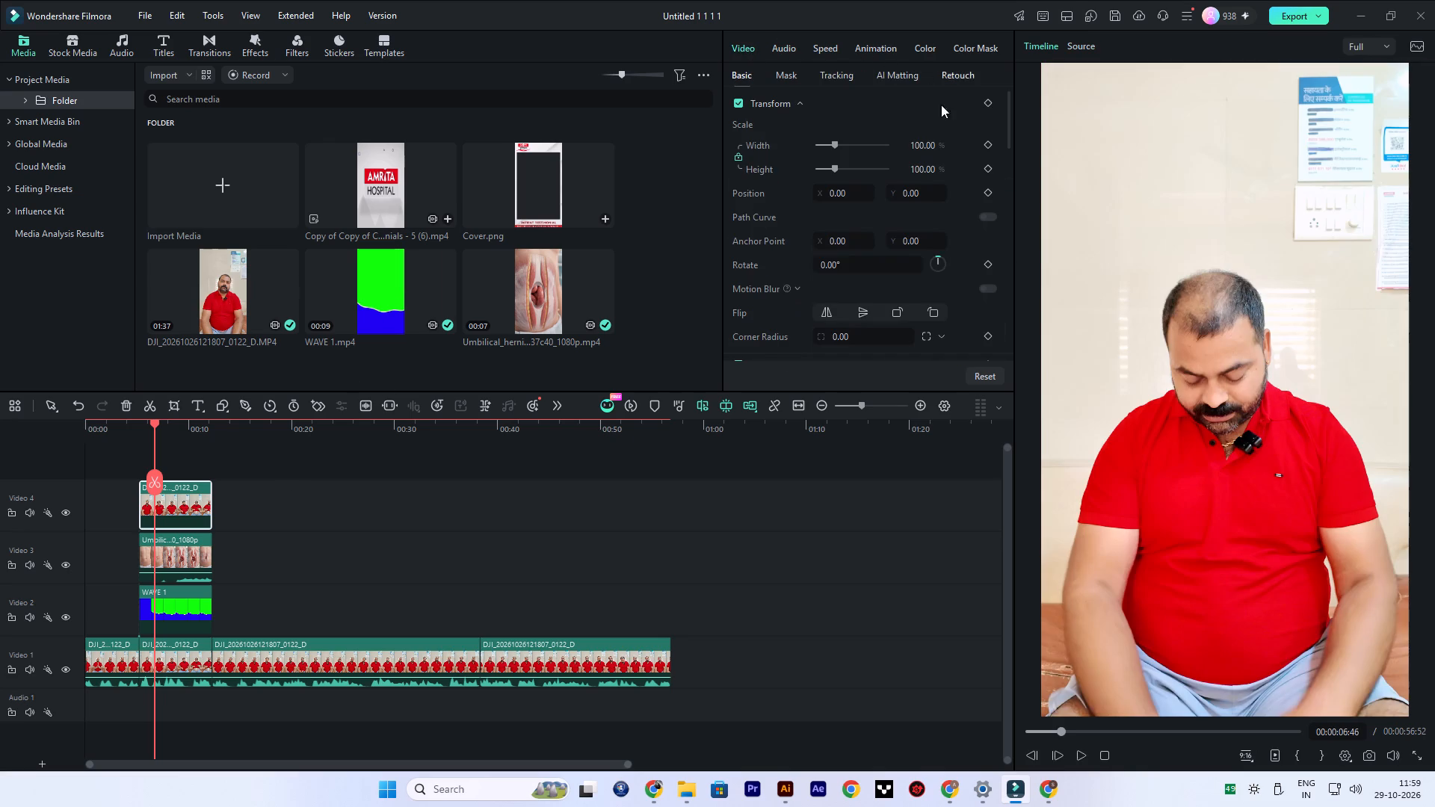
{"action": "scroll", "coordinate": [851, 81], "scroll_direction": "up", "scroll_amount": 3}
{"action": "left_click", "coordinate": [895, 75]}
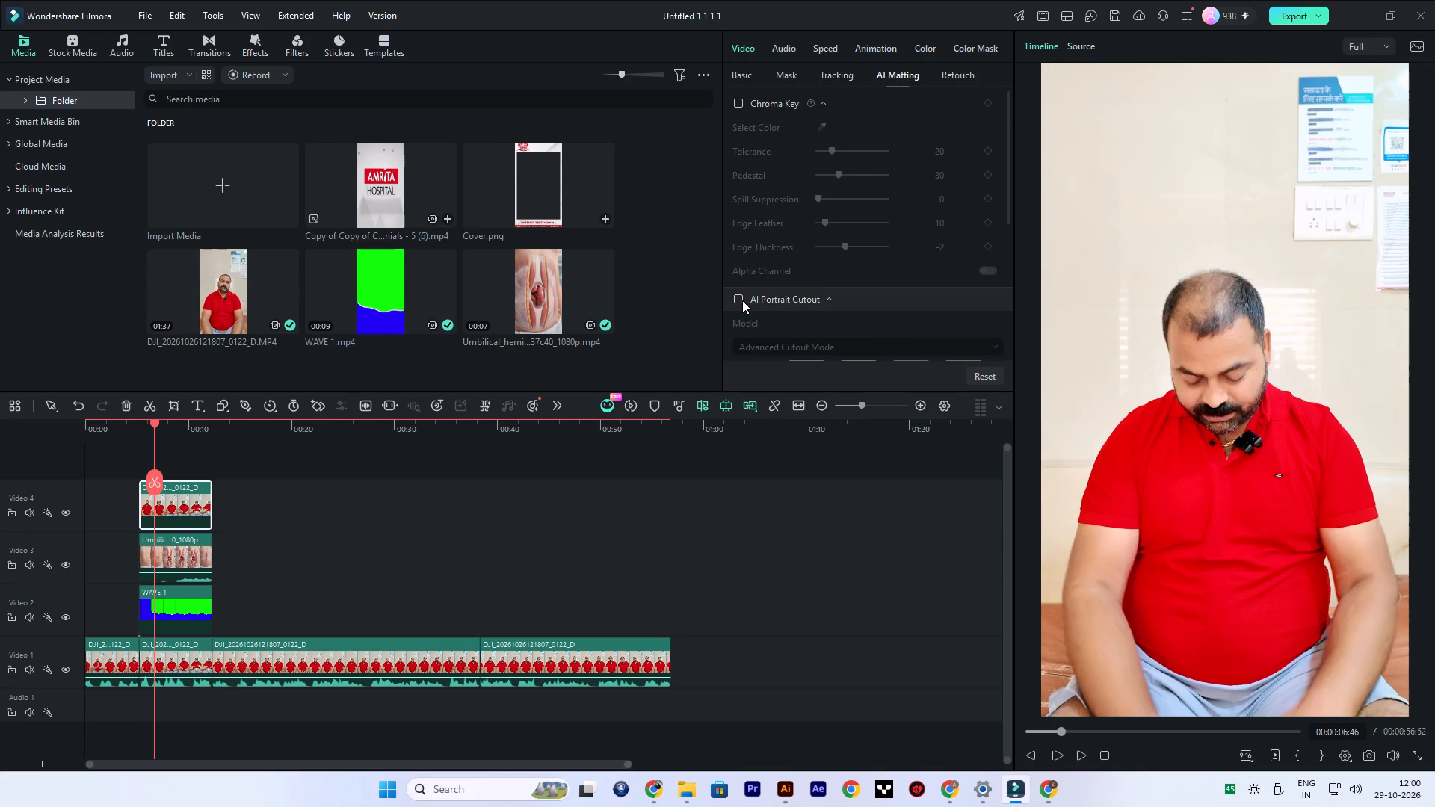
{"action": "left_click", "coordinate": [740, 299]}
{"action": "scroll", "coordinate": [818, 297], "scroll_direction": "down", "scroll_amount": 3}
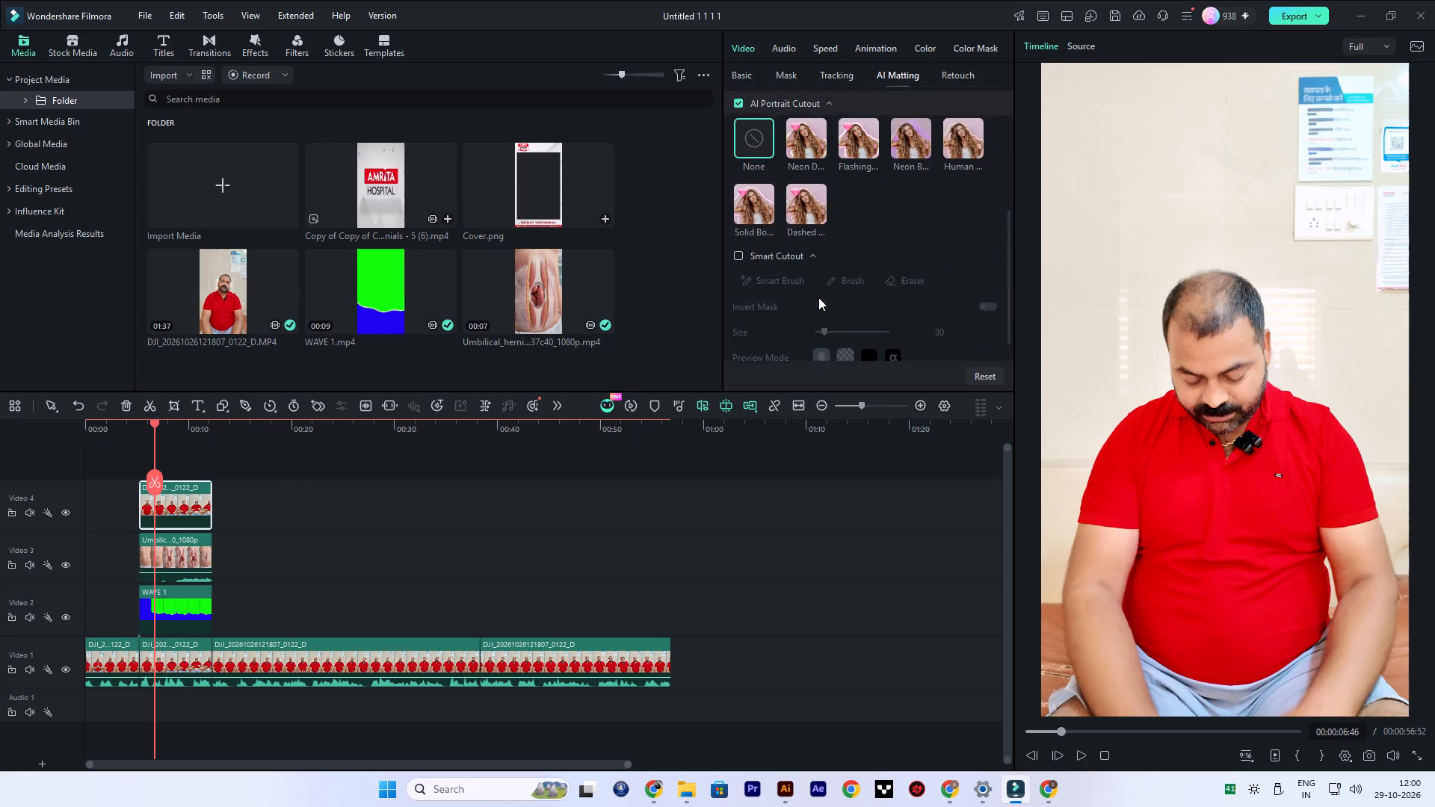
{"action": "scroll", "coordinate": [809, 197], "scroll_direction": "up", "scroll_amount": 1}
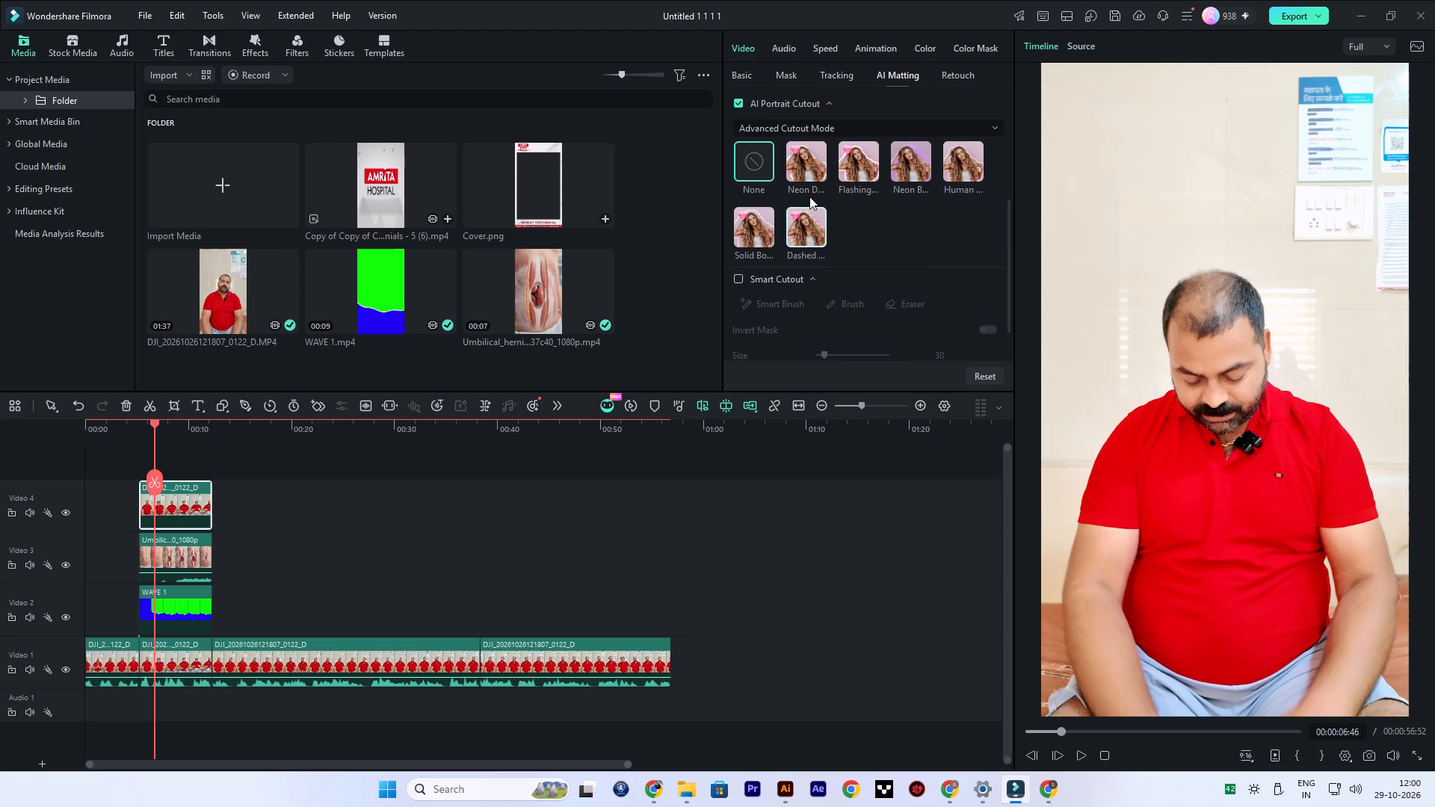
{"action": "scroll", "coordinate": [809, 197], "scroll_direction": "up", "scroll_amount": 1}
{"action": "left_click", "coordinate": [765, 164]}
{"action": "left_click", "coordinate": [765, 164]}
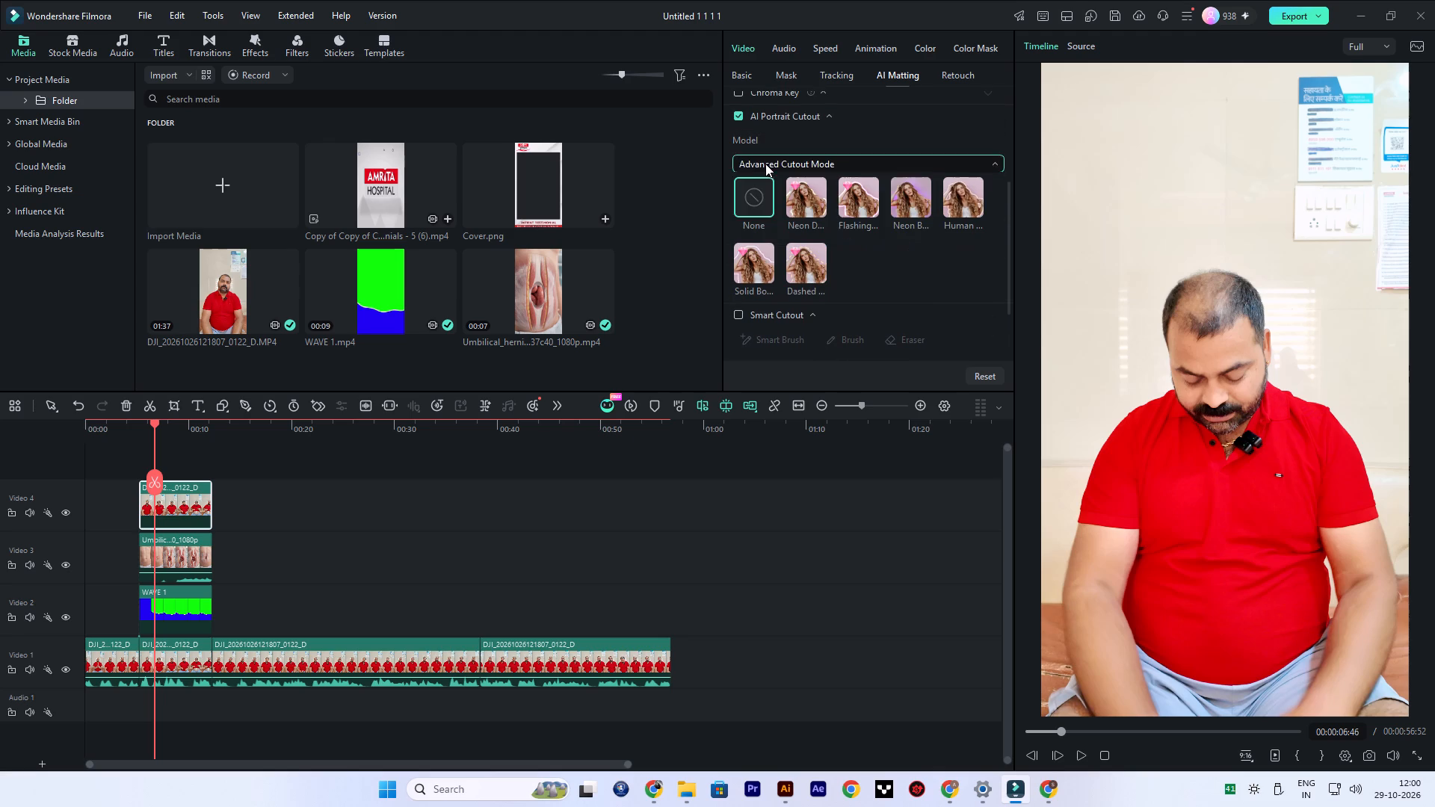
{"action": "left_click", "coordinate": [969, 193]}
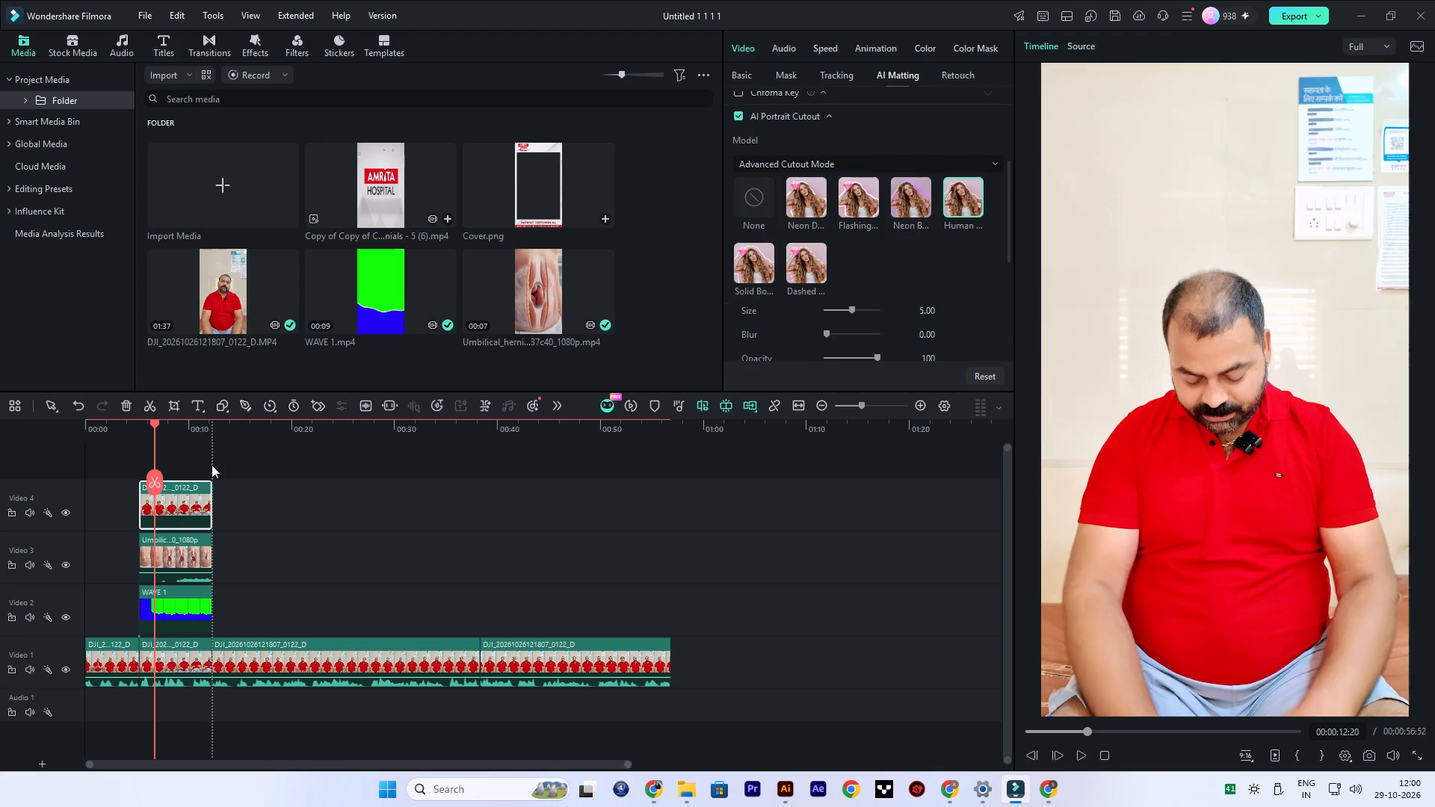
Re-enable AI Portrait Cutout on the Video 4 speaker clip using Quick Cutout Mode.
{"action": "left_click", "coordinate": [183, 513]}
{"action": "left_click", "coordinate": [158, 422]}
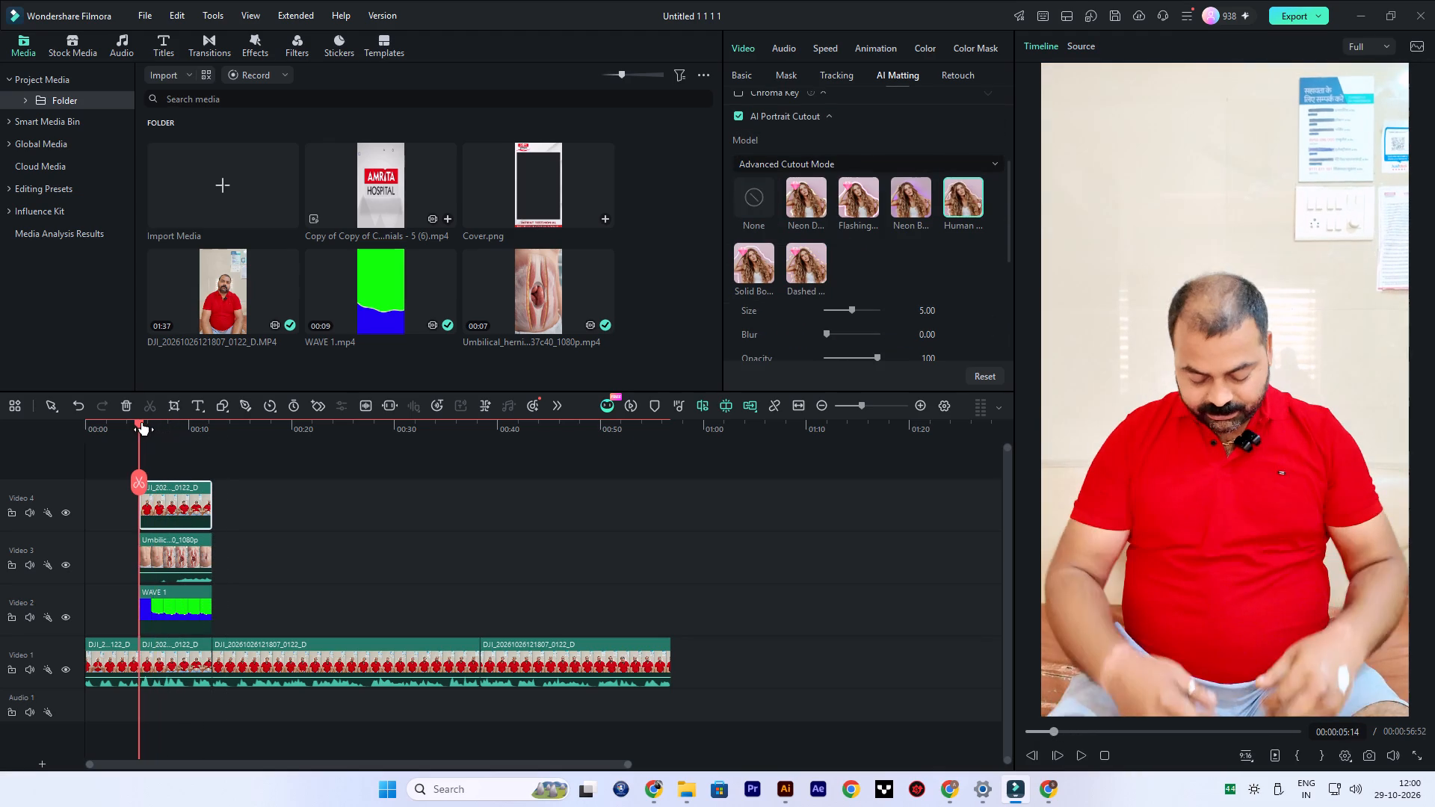
{"action": "left_click", "coordinate": [185, 497]}
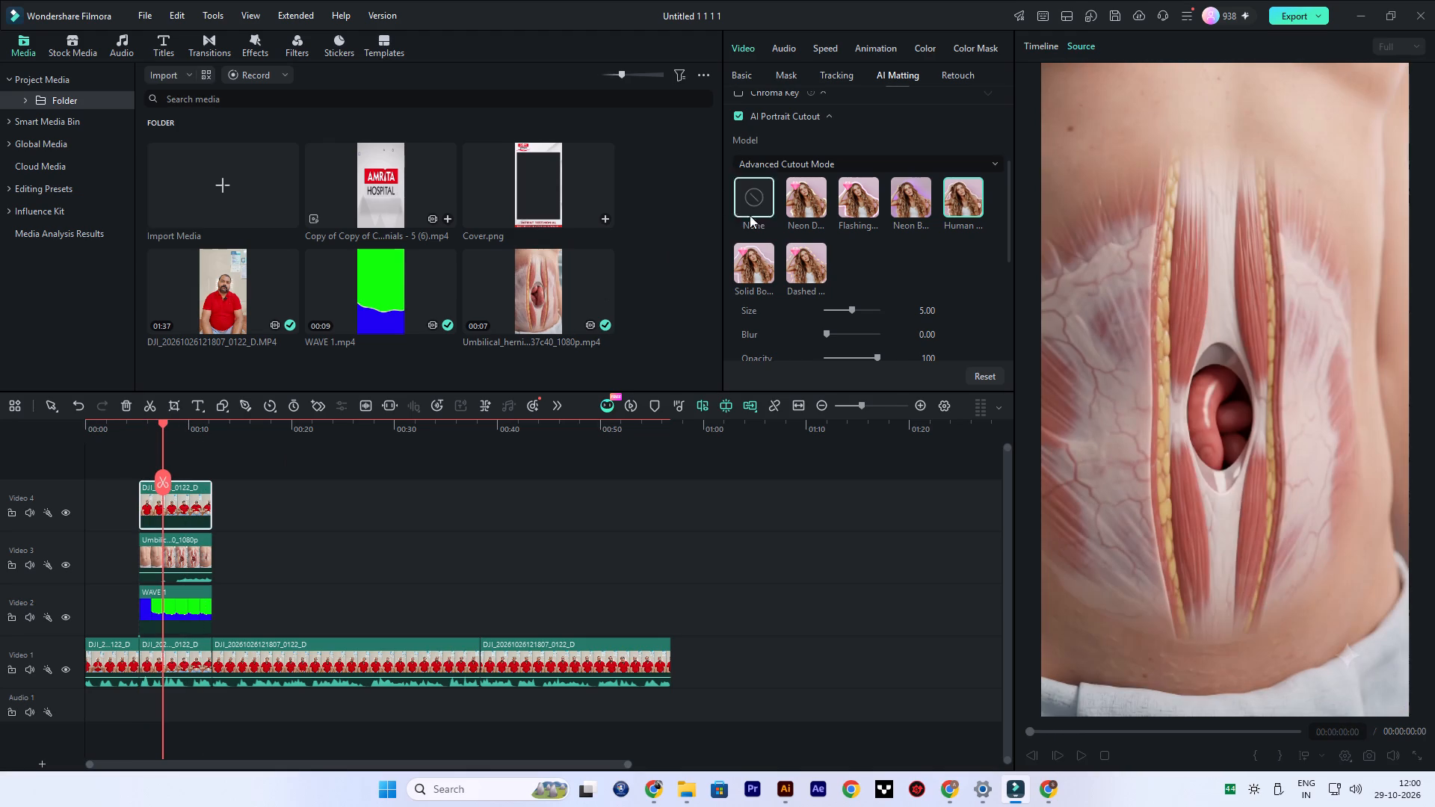
{"action": "scroll", "coordinate": [753, 279], "scroll_direction": "up", "scroll_amount": 3}
{"action": "scroll", "coordinate": [753, 278], "scroll_direction": "down", "scroll_amount": 2}
{"action": "left_click", "coordinate": [735, 160]}
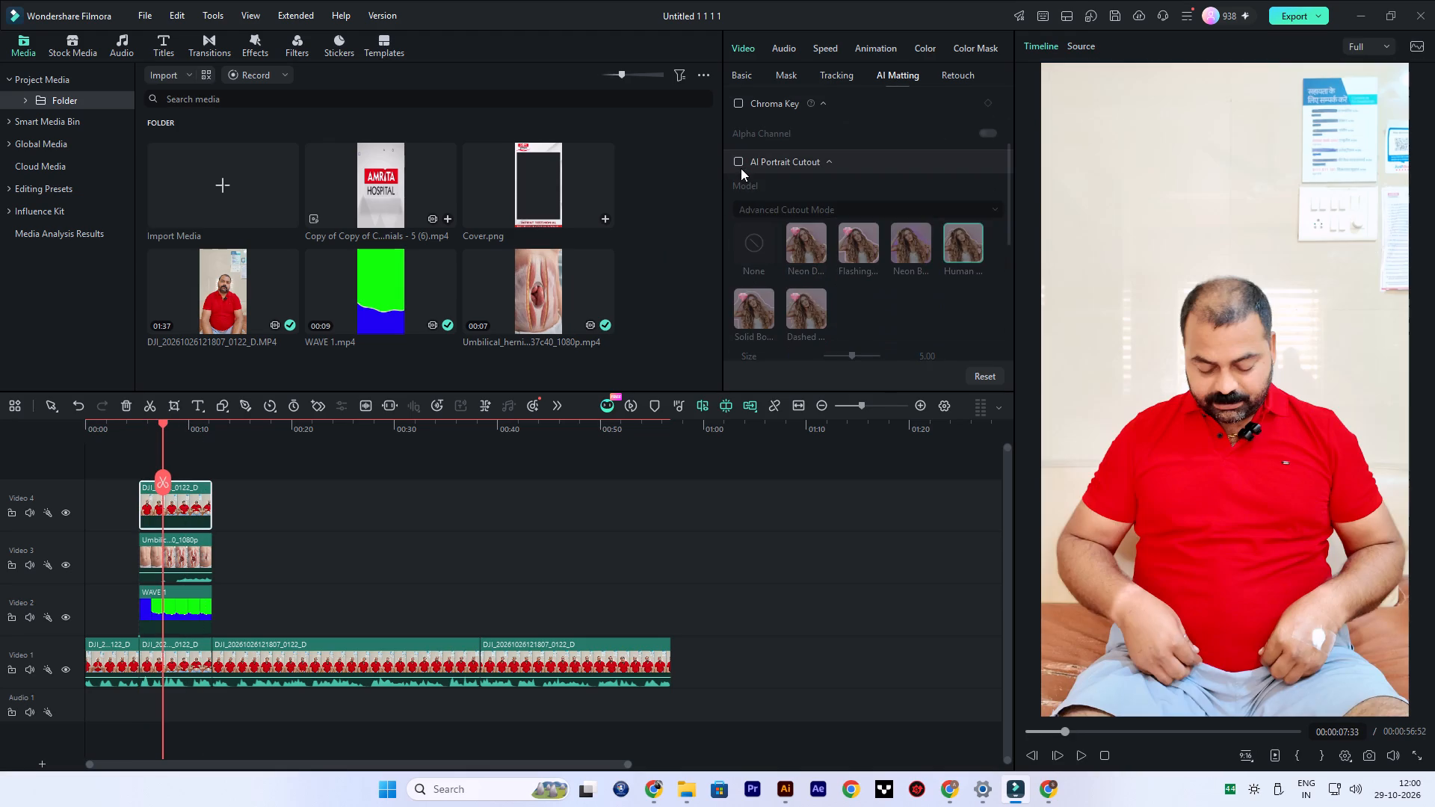
{"action": "left_click", "coordinate": [741, 164]}
{"action": "left_click", "coordinate": [760, 206]}
{"action": "left_click", "coordinate": [784, 284]}
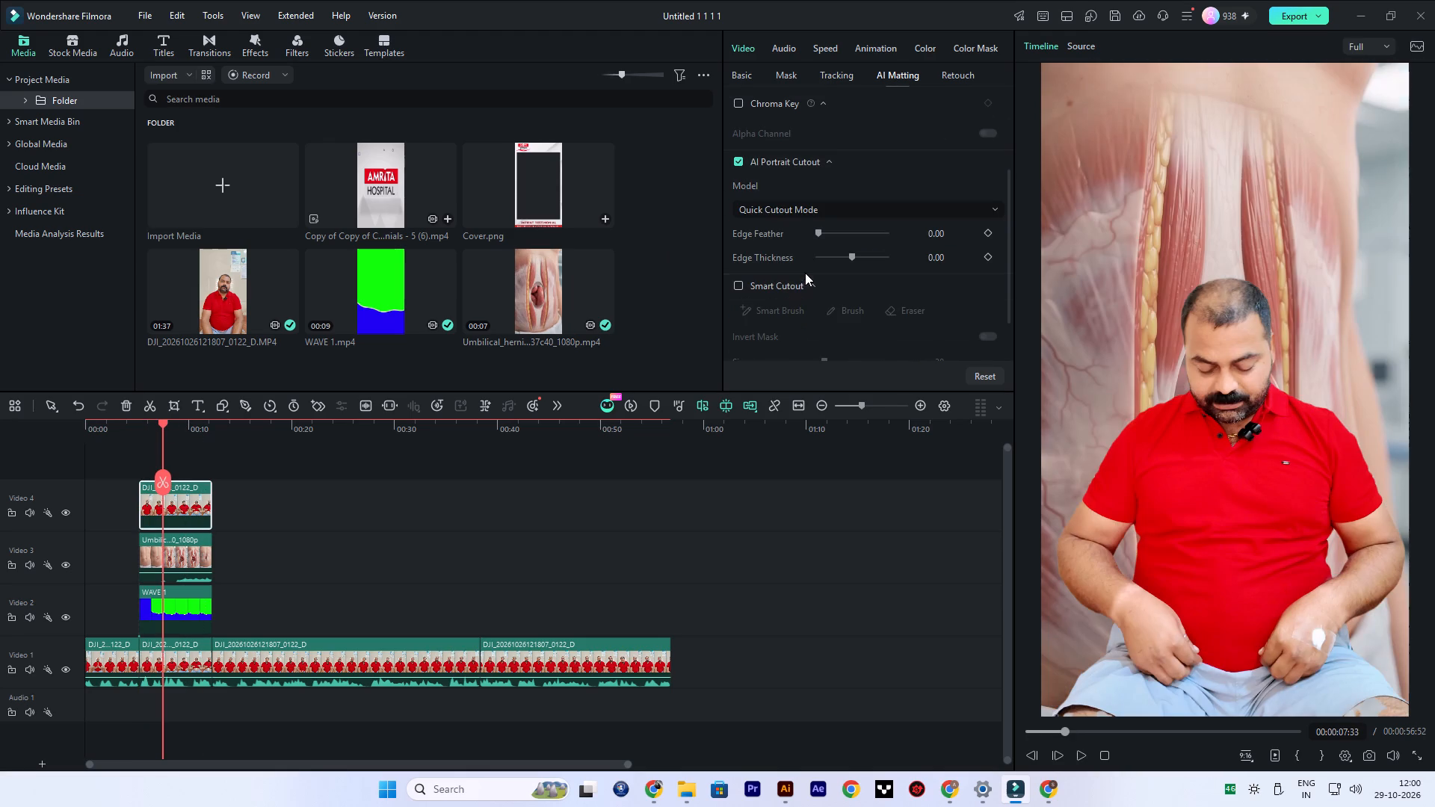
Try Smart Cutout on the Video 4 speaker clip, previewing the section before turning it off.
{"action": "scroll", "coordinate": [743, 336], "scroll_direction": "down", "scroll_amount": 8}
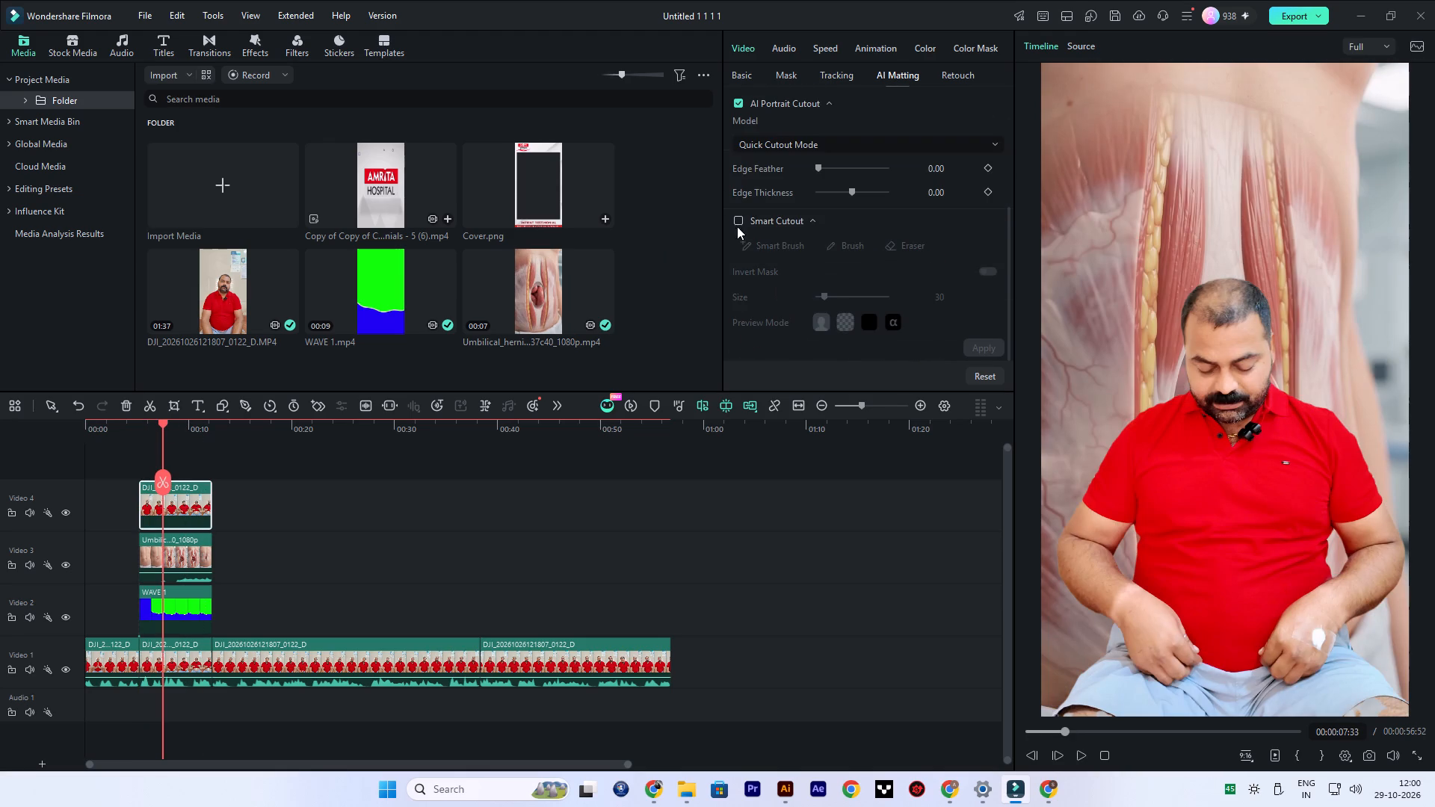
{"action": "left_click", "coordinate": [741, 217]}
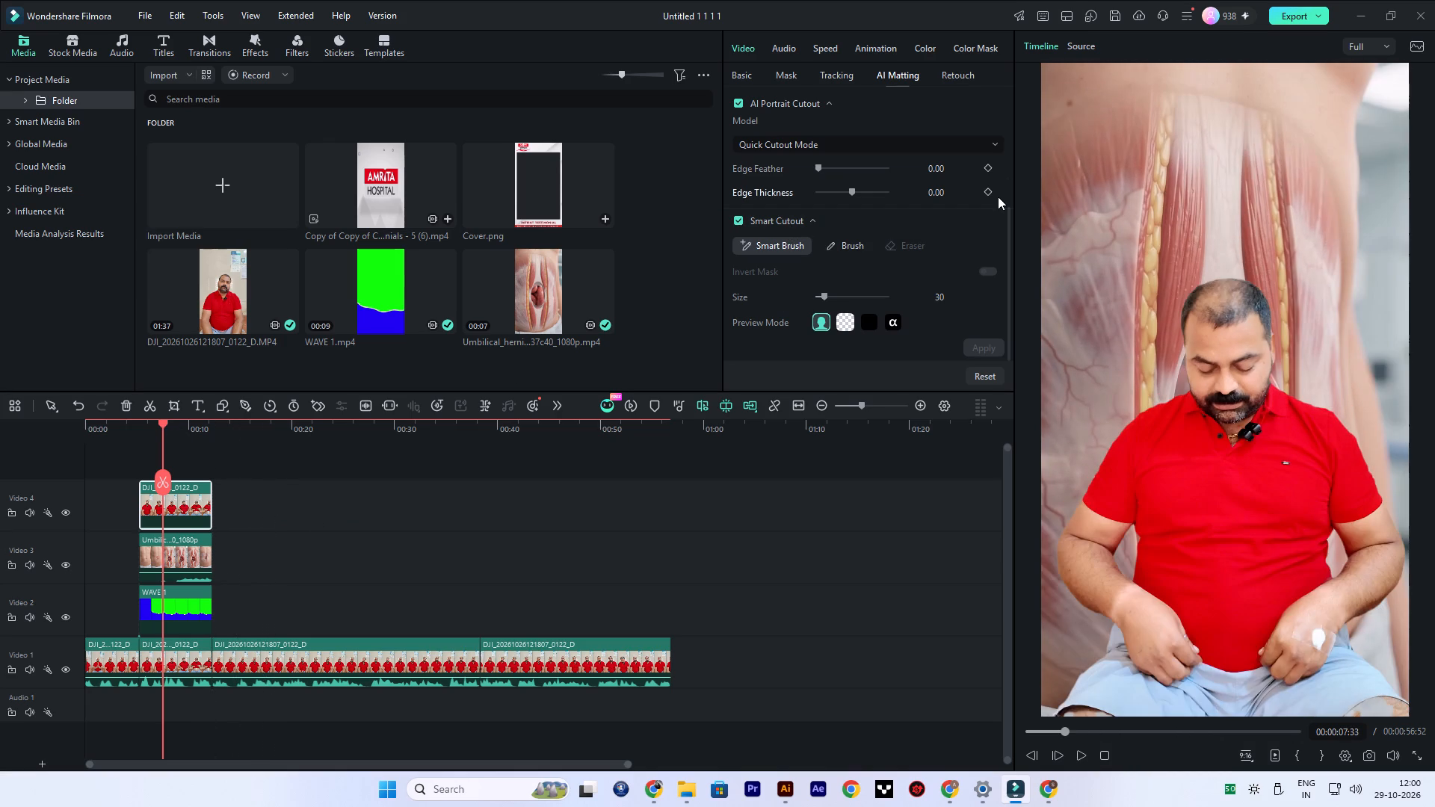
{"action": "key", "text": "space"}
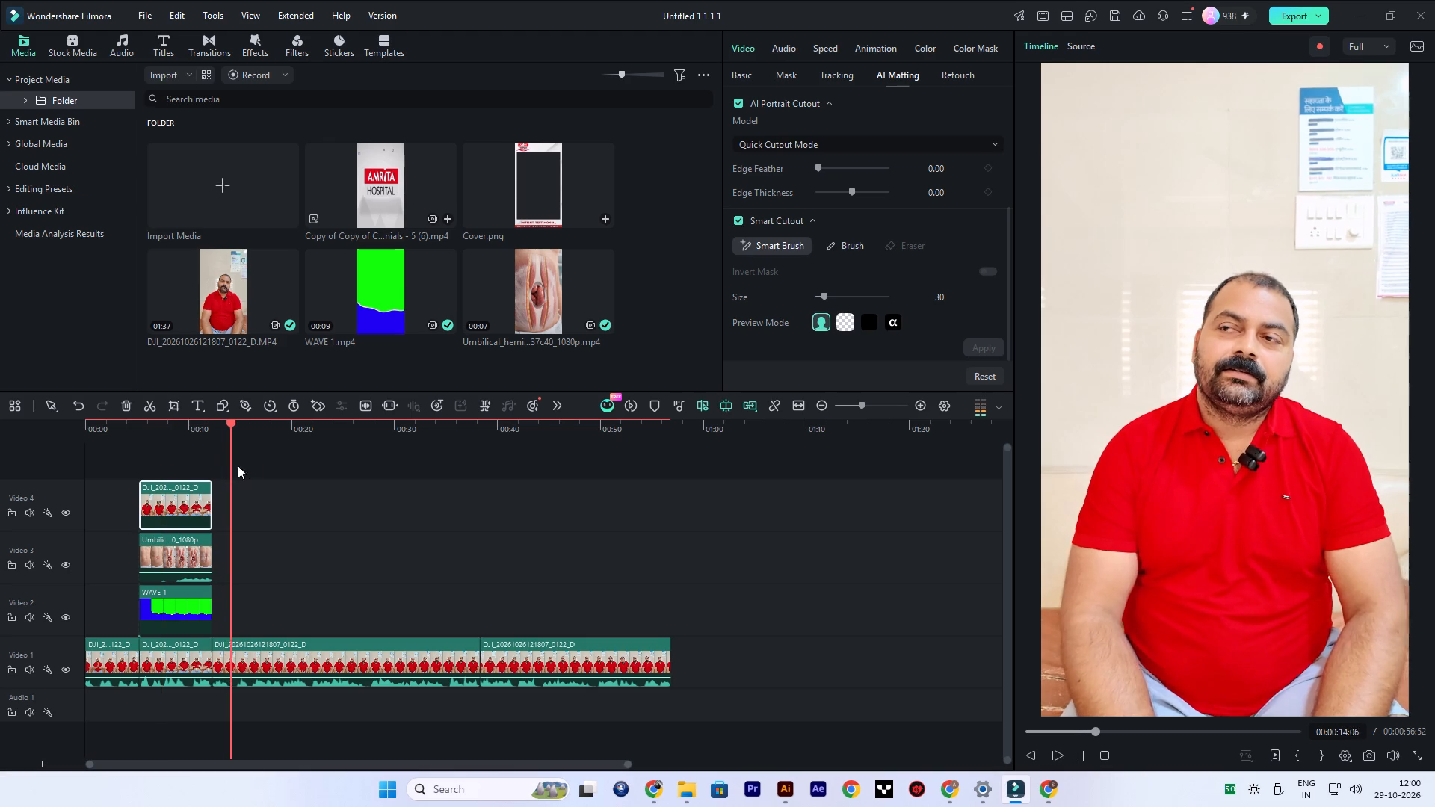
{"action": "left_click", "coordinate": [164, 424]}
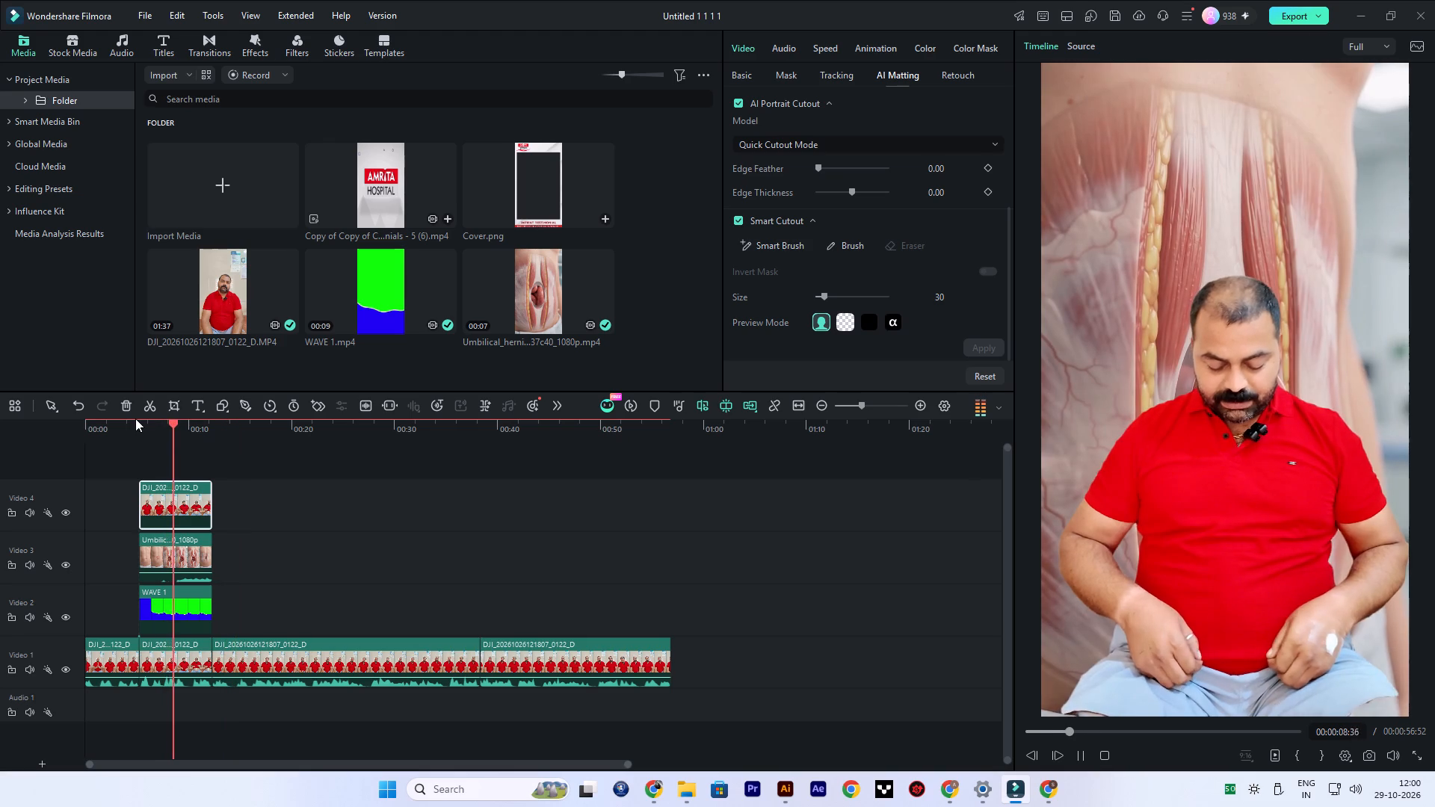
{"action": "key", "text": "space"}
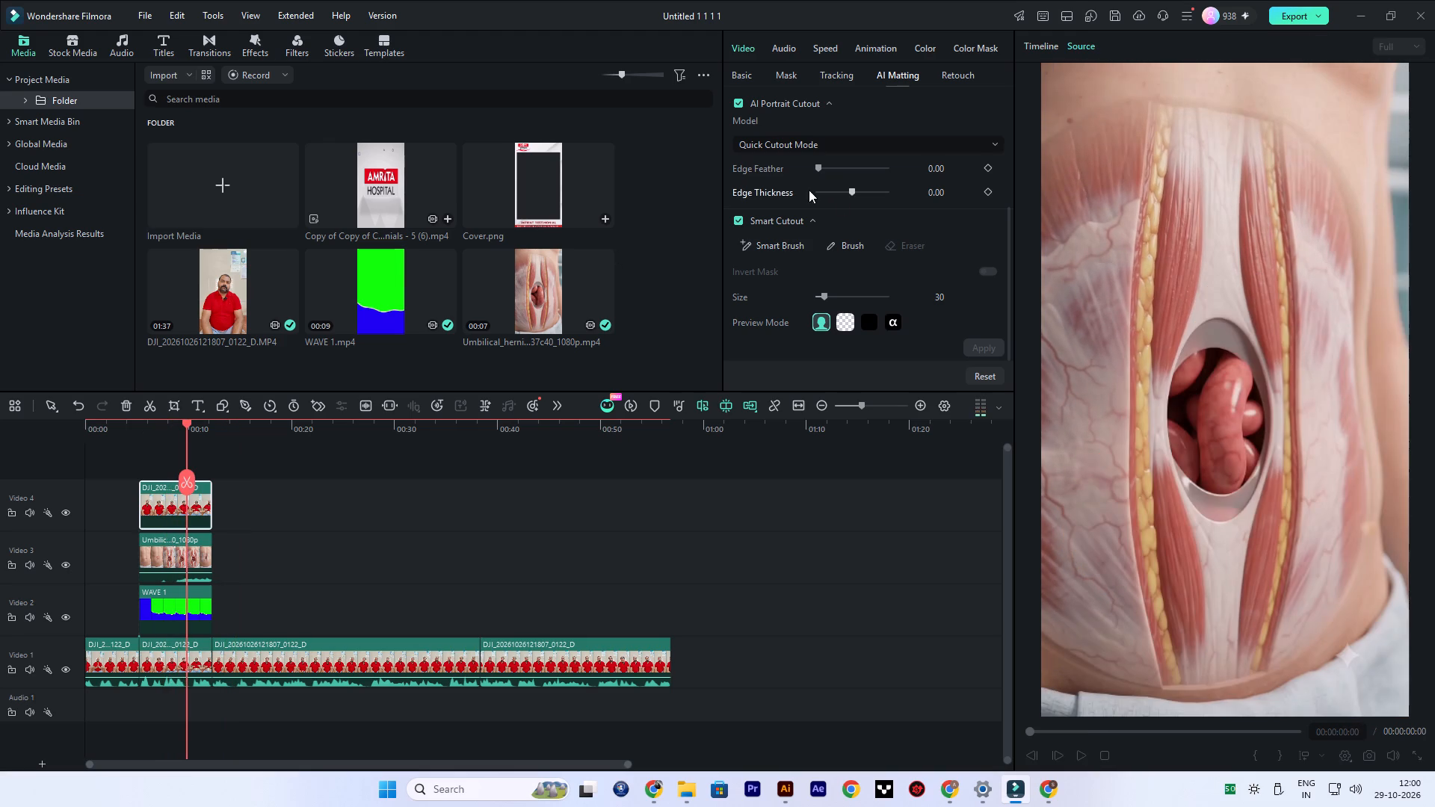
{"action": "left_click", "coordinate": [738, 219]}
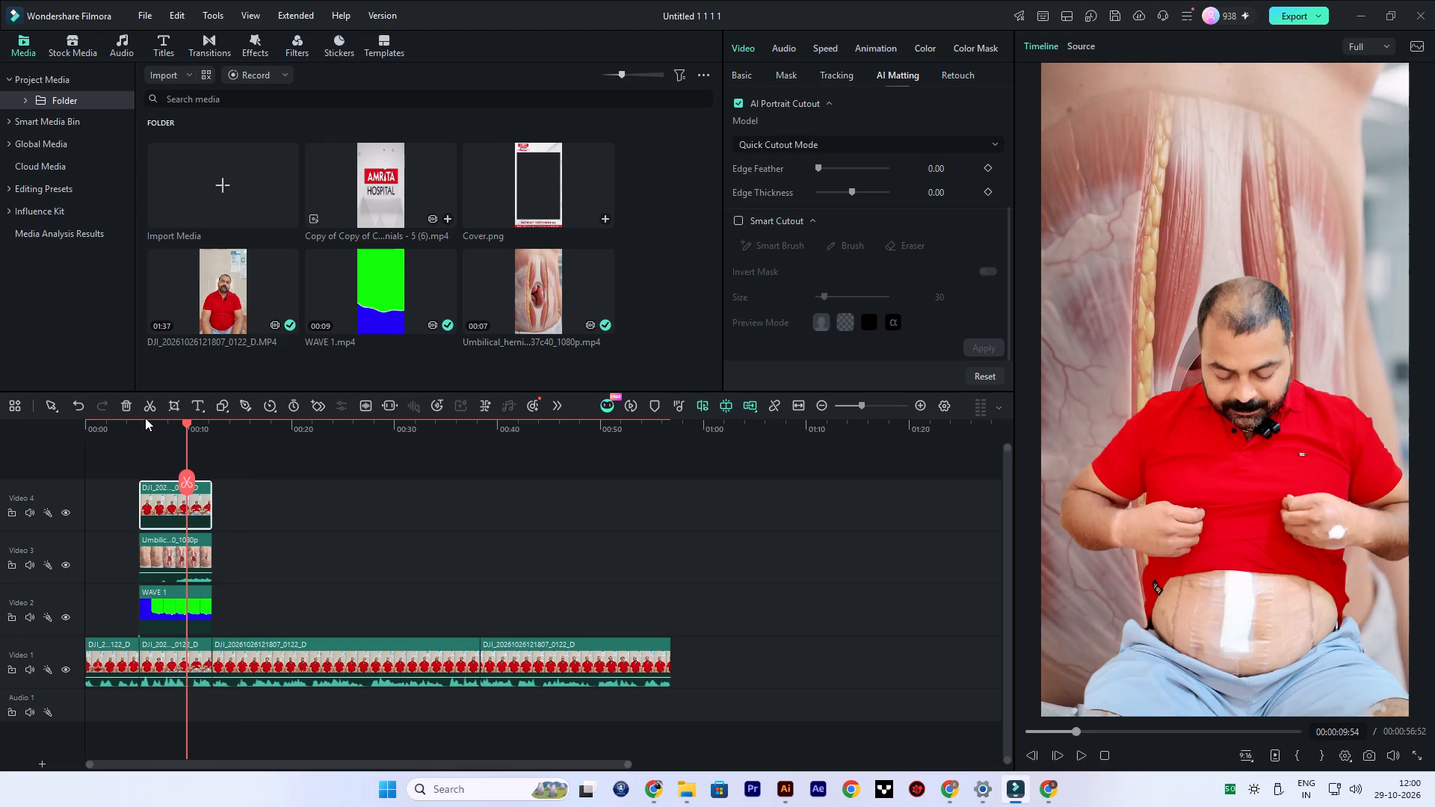
Play the layered section from its start at about 5 s to check the speaker's cutout over the animation.
{"action": "left_click", "coordinate": [141, 419]}
{"action": "key", "text": "space"}
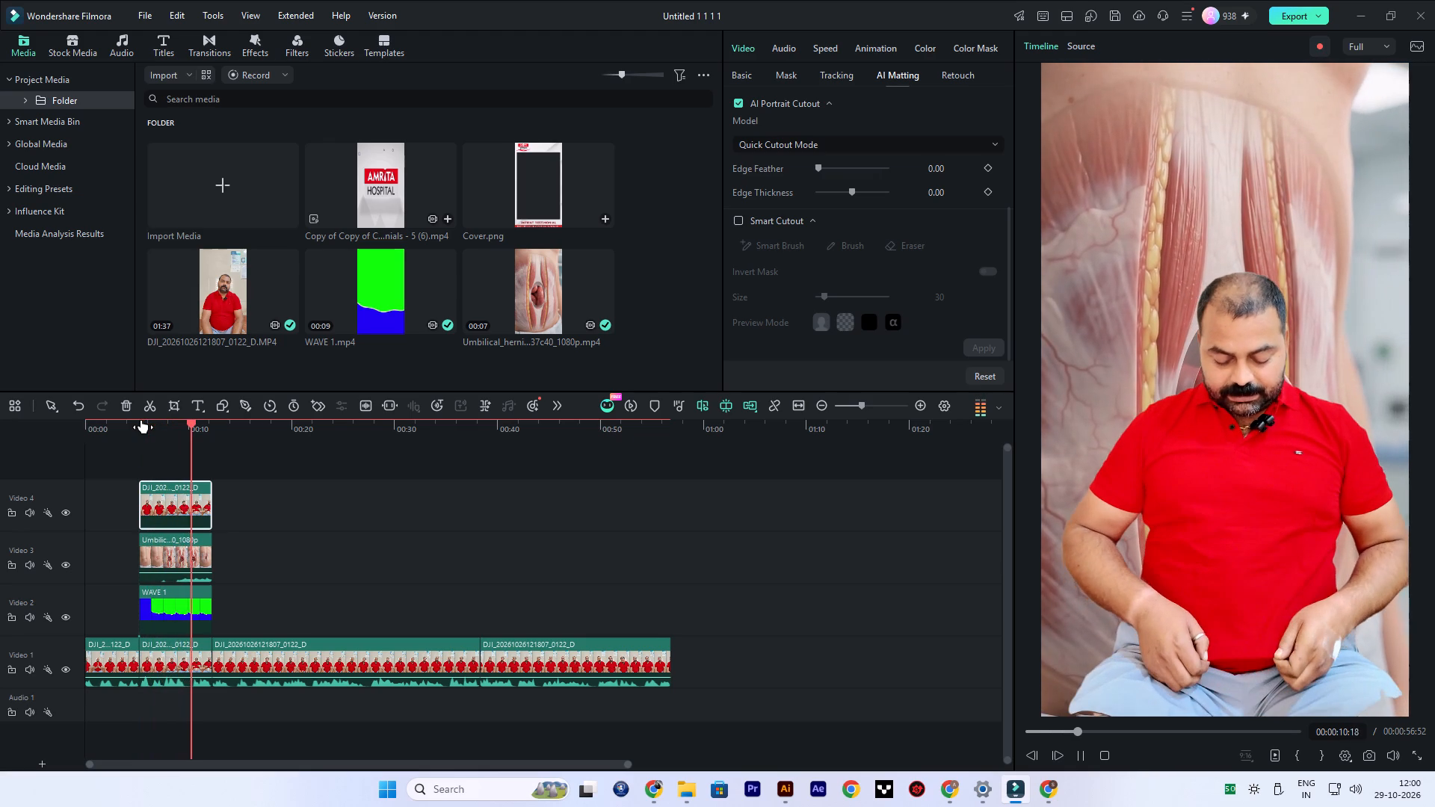
{"action": "key", "text": "space"}
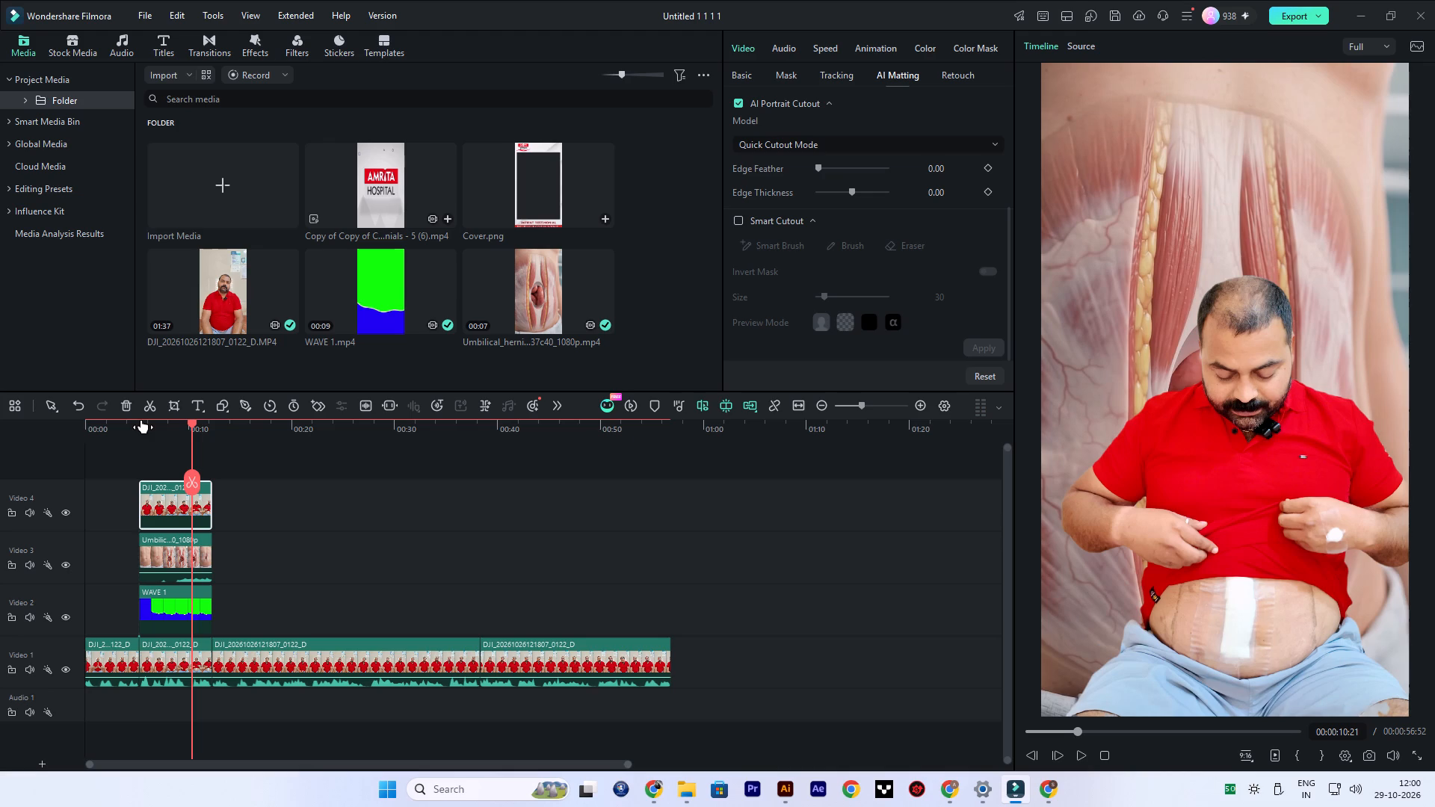
Combine the umbilical hernia animation on Video 3 and the WAVE 1 clip on Video 2 into a compound clip.
{"action": "left_click_drag", "start_coordinate": [243, 604], "coordinate": [169, 550]}
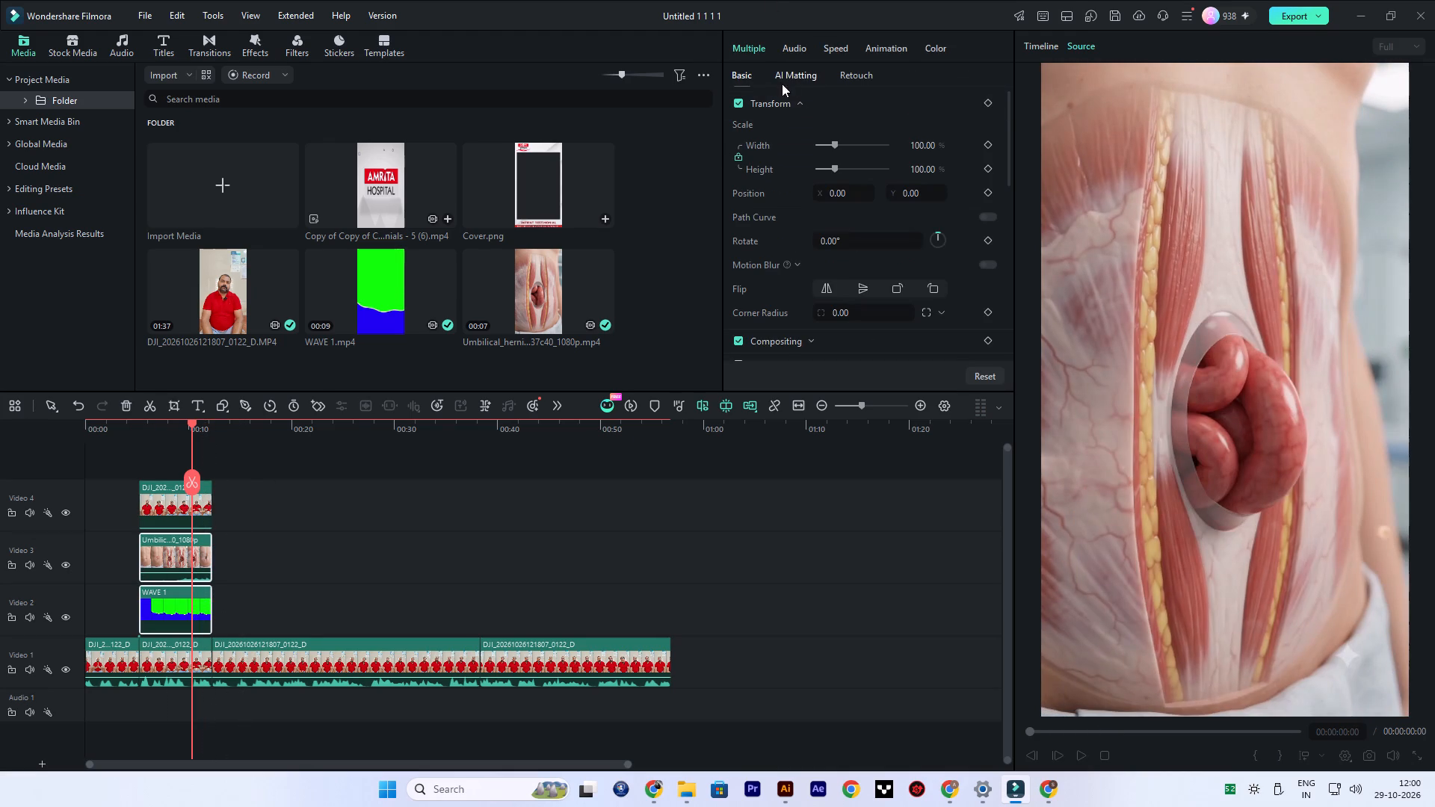
{"action": "right_click", "coordinate": [181, 547]}
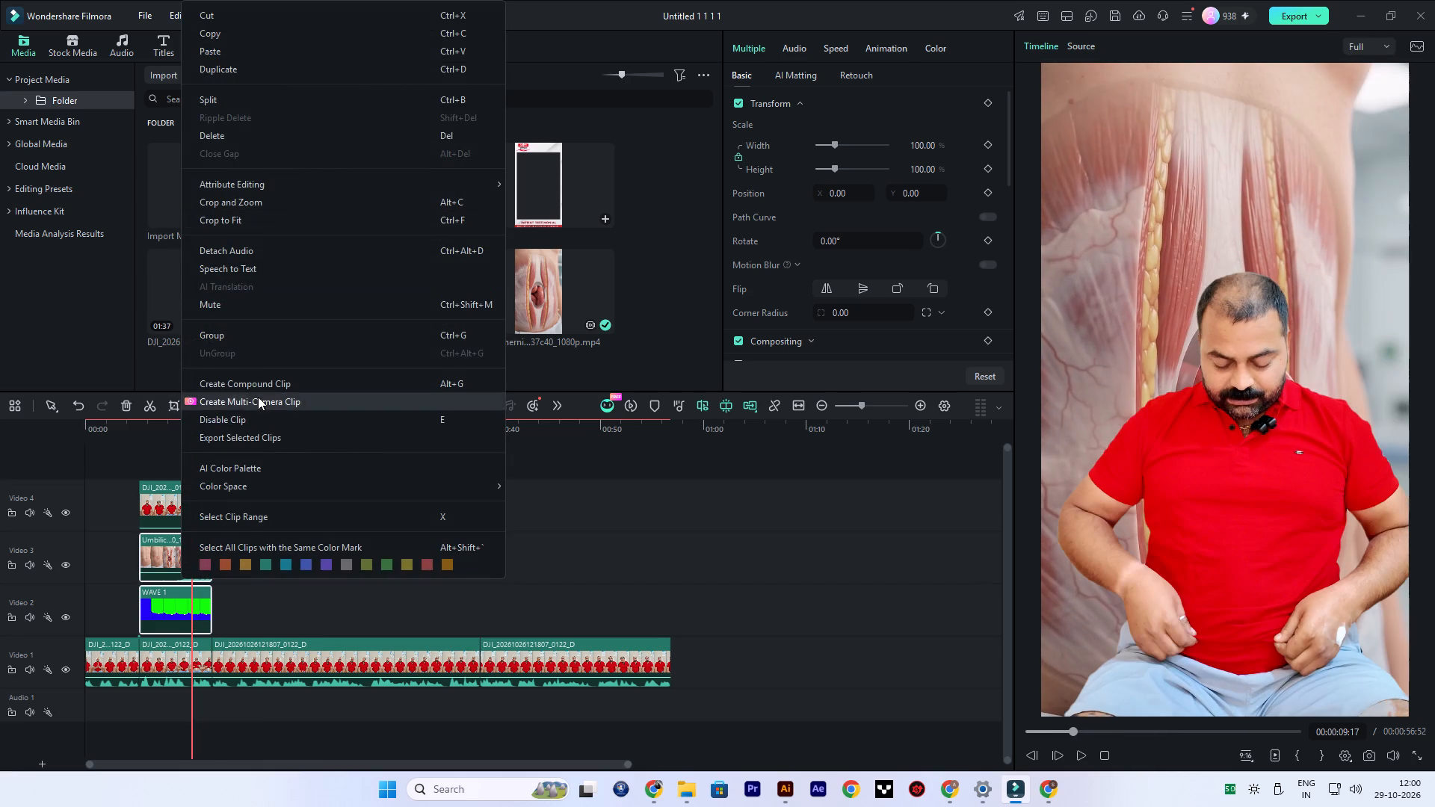
{"action": "left_click", "coordinate": [254, 380]}
{"action": "left_click", "coordinate": [780, 466]}
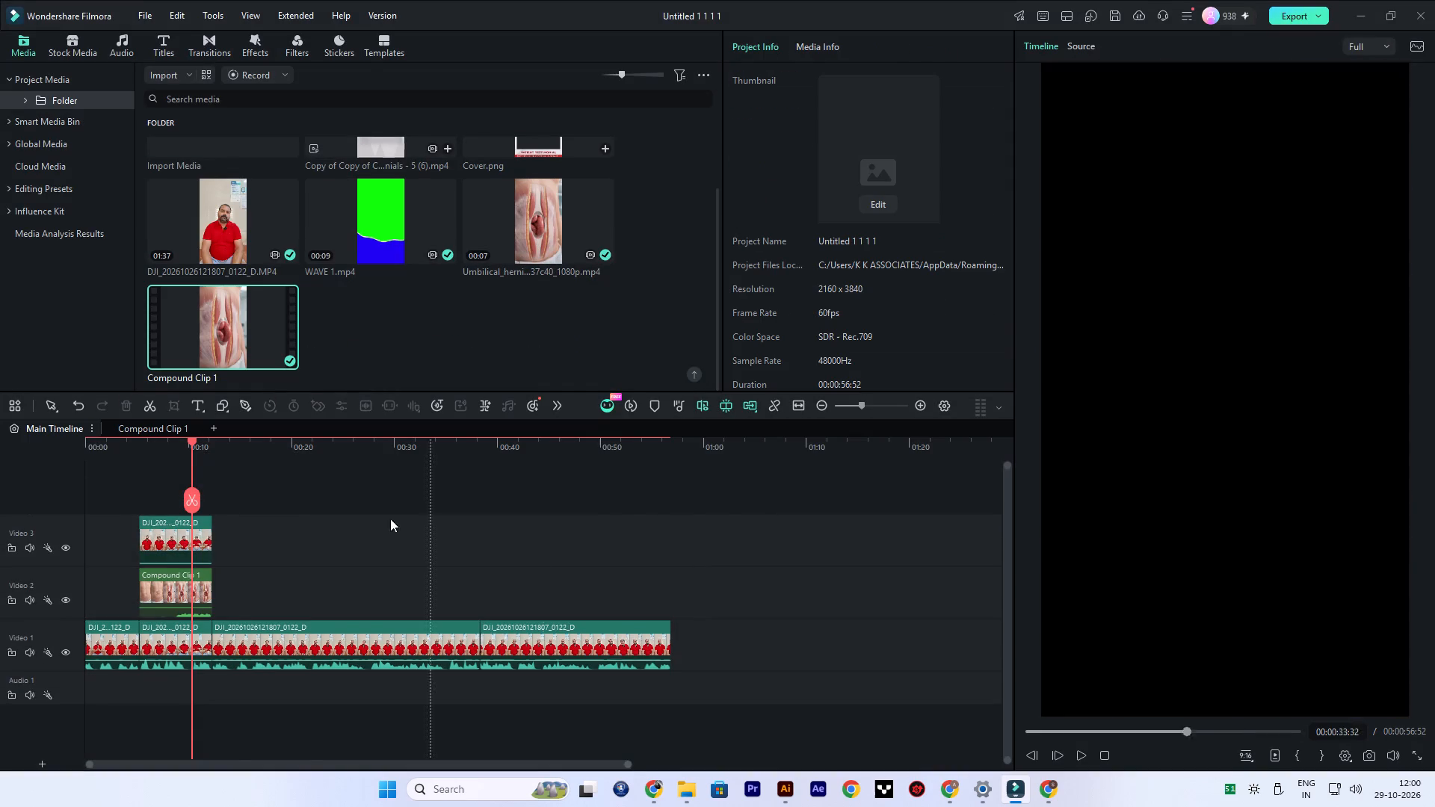
Play the section with the compound clip from about 7 s to check the composite.
{"action": "left_click", "coordinate": [158, 442]}
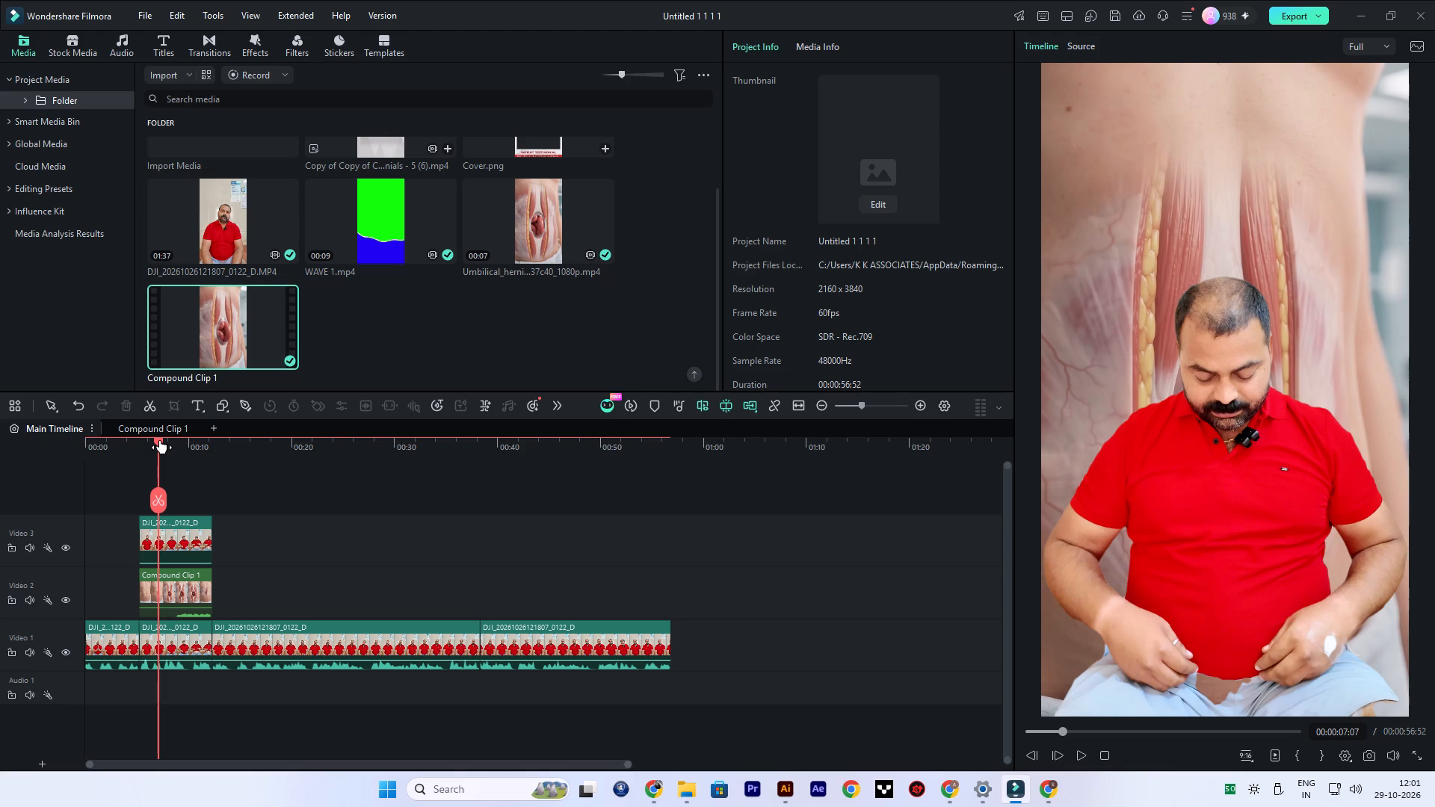
{"action": "key", "text": "space"}
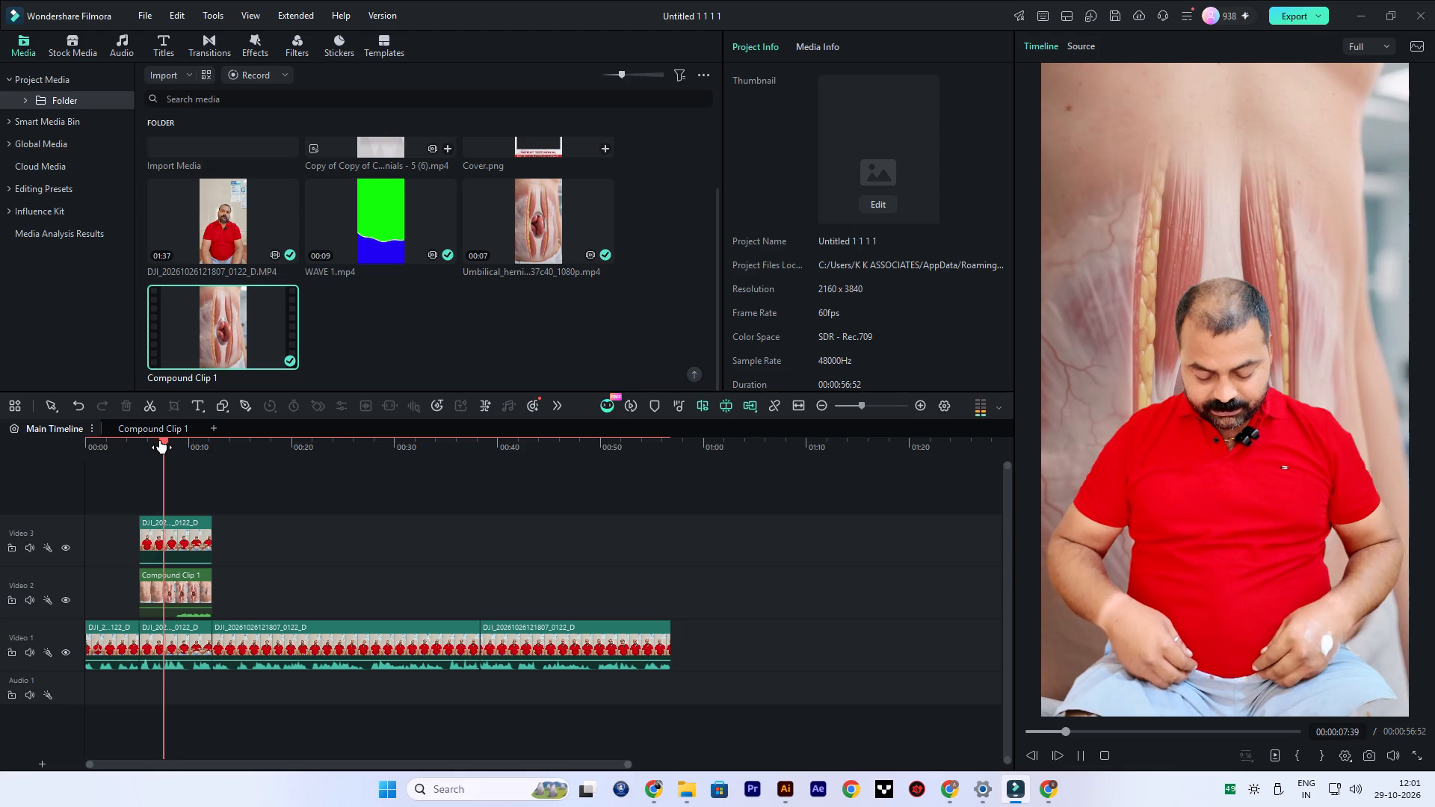
{"action": "key", "text": "space"}
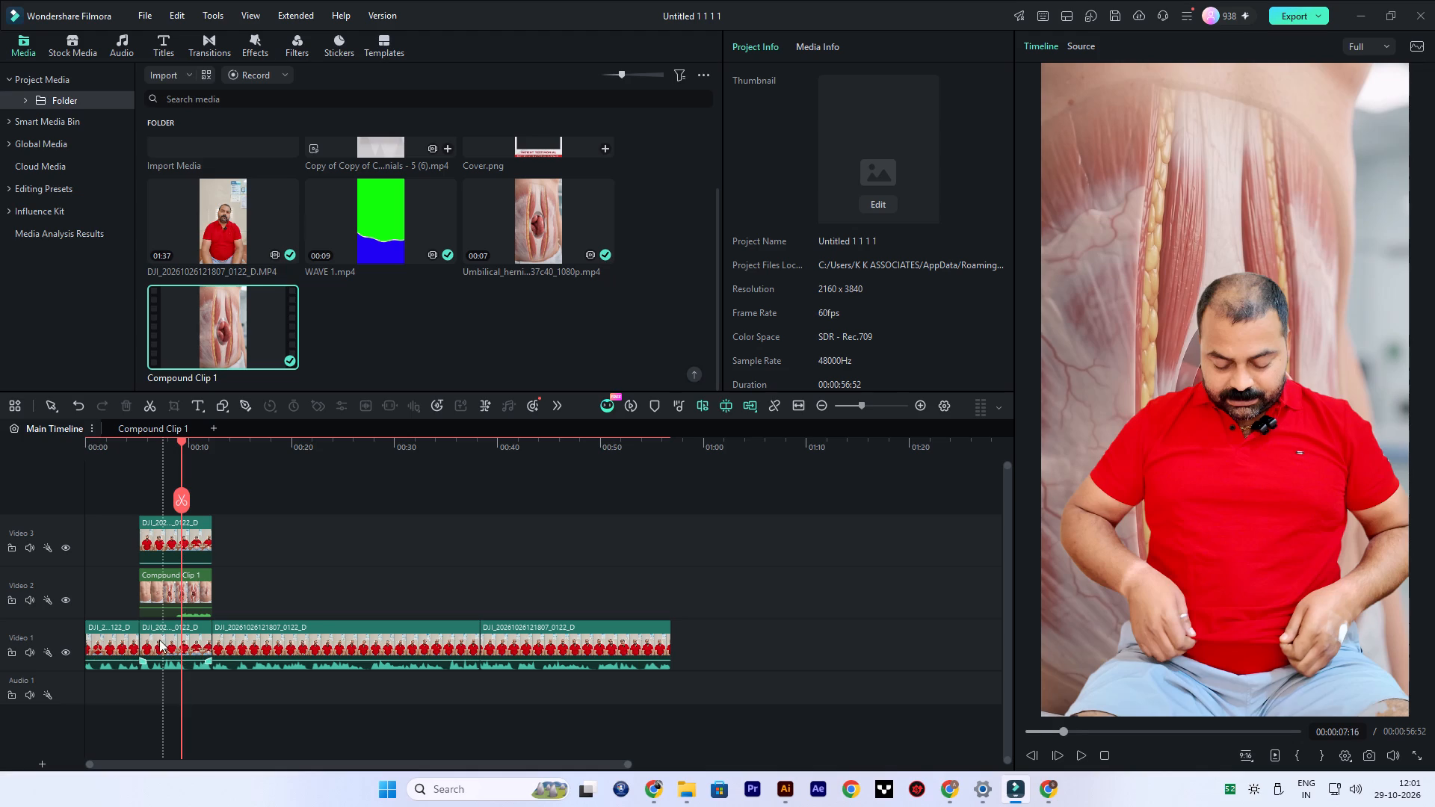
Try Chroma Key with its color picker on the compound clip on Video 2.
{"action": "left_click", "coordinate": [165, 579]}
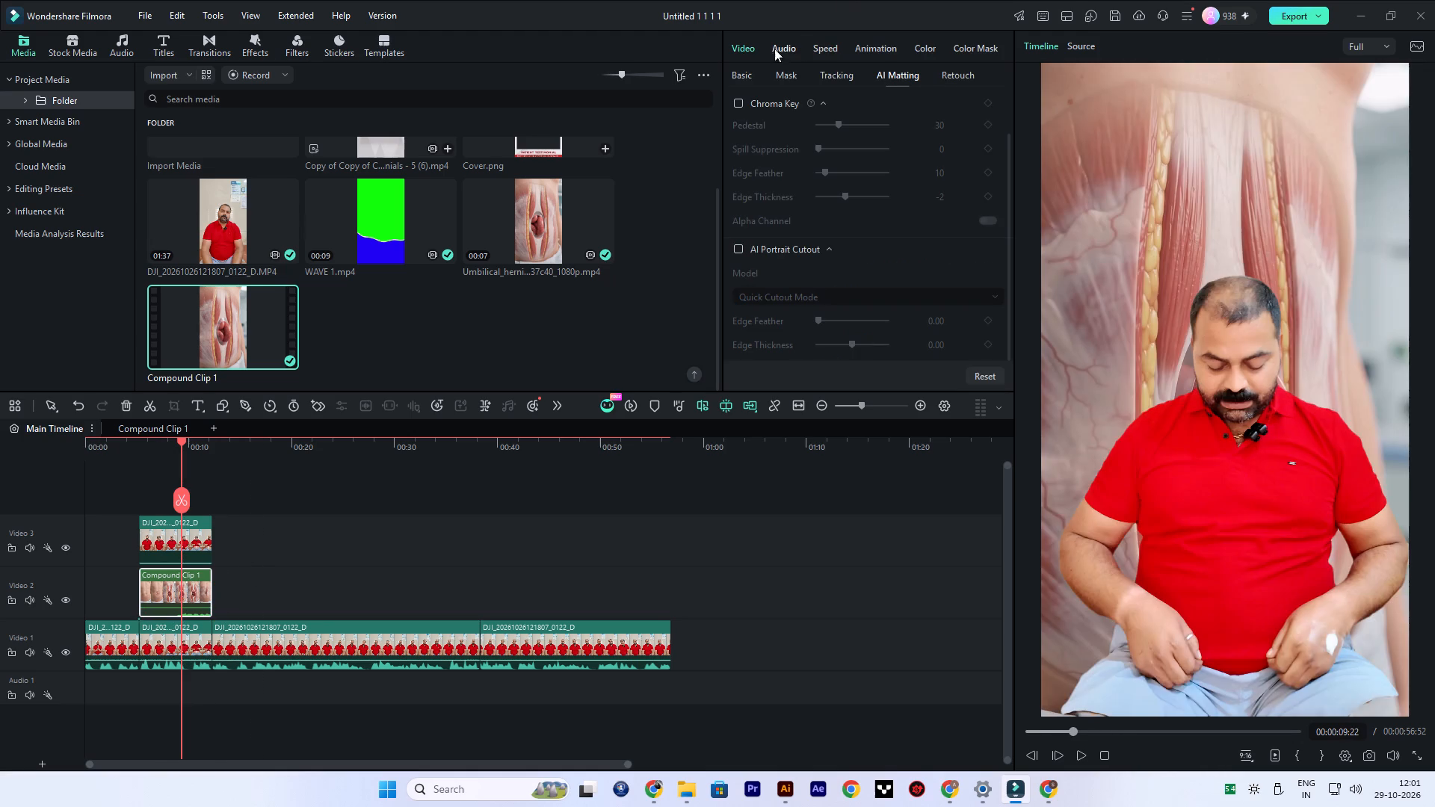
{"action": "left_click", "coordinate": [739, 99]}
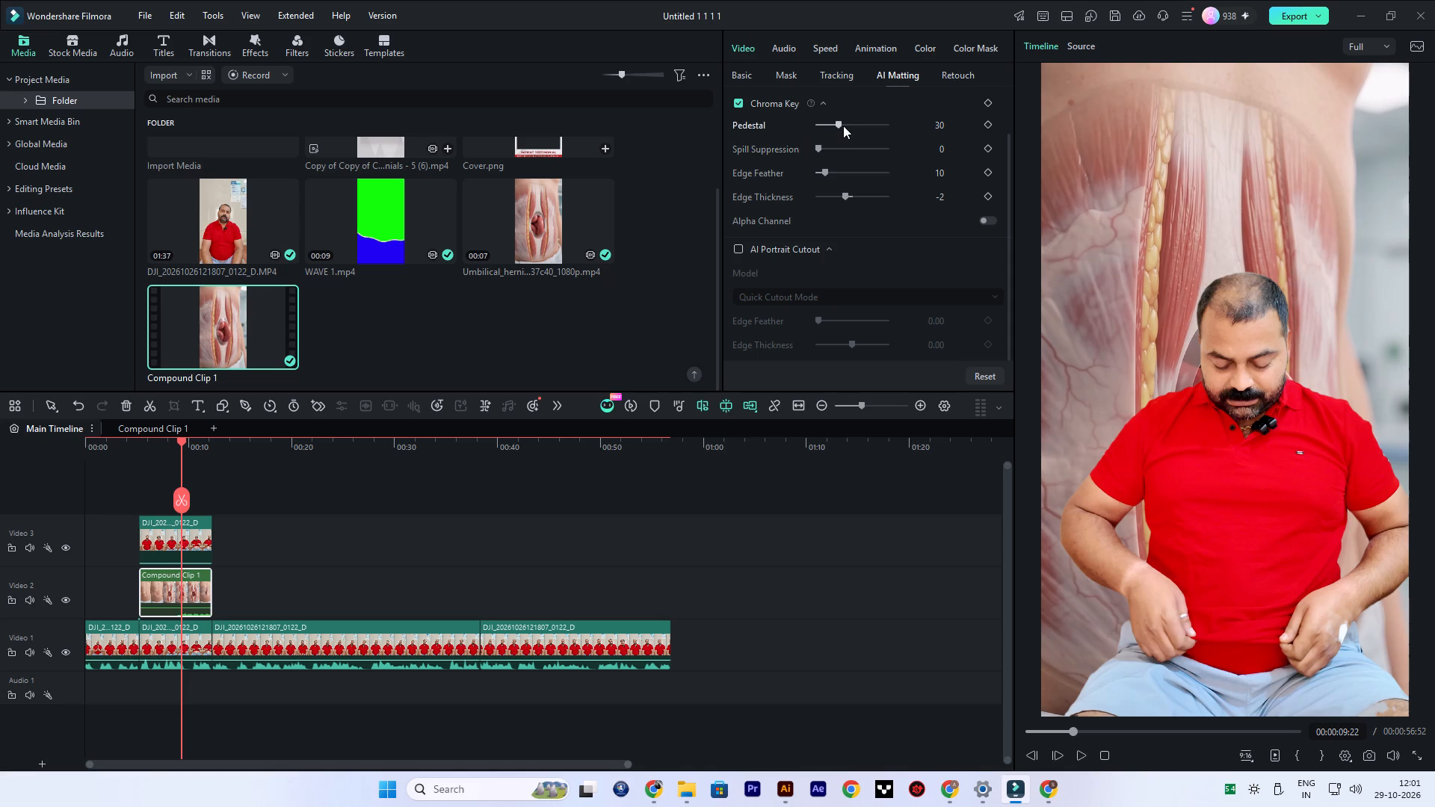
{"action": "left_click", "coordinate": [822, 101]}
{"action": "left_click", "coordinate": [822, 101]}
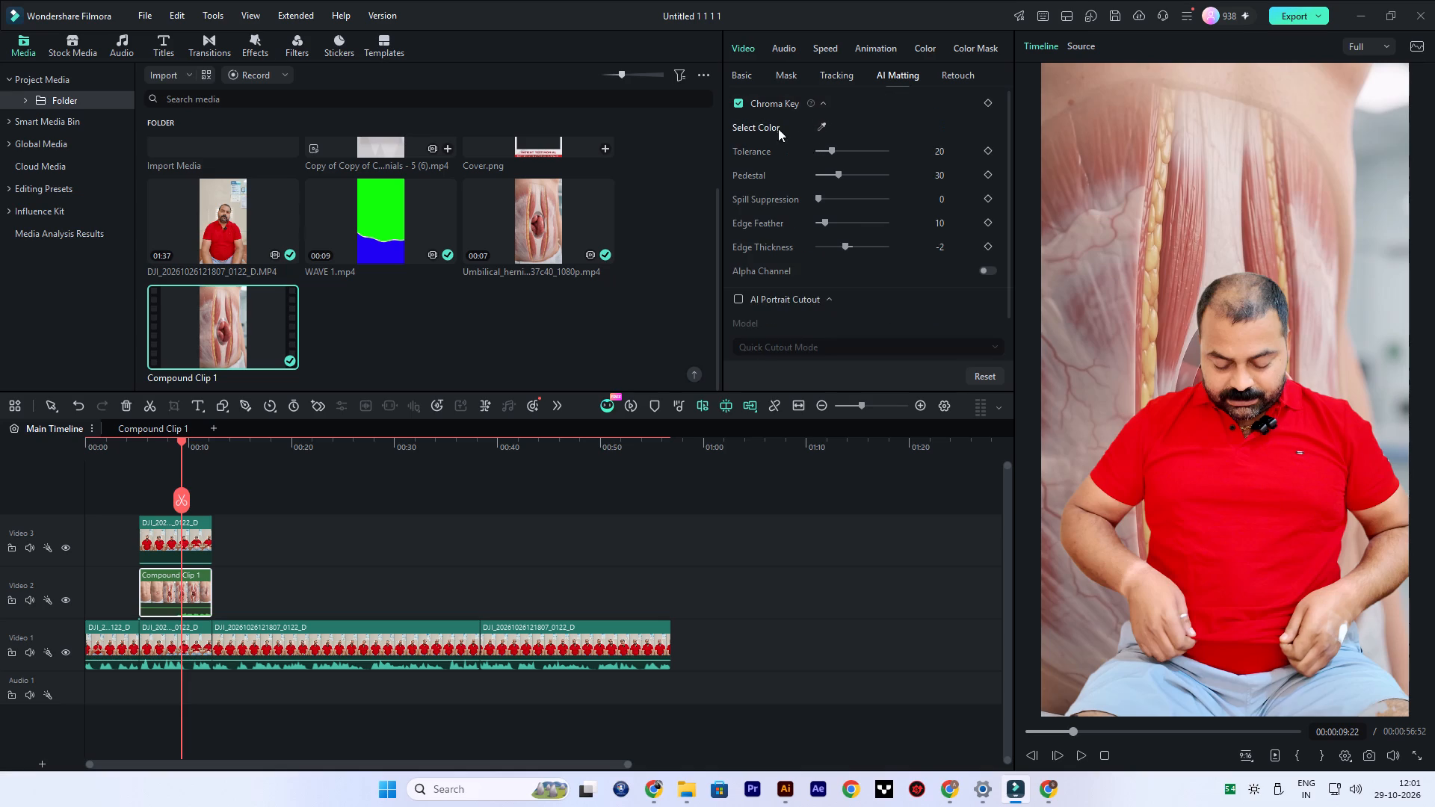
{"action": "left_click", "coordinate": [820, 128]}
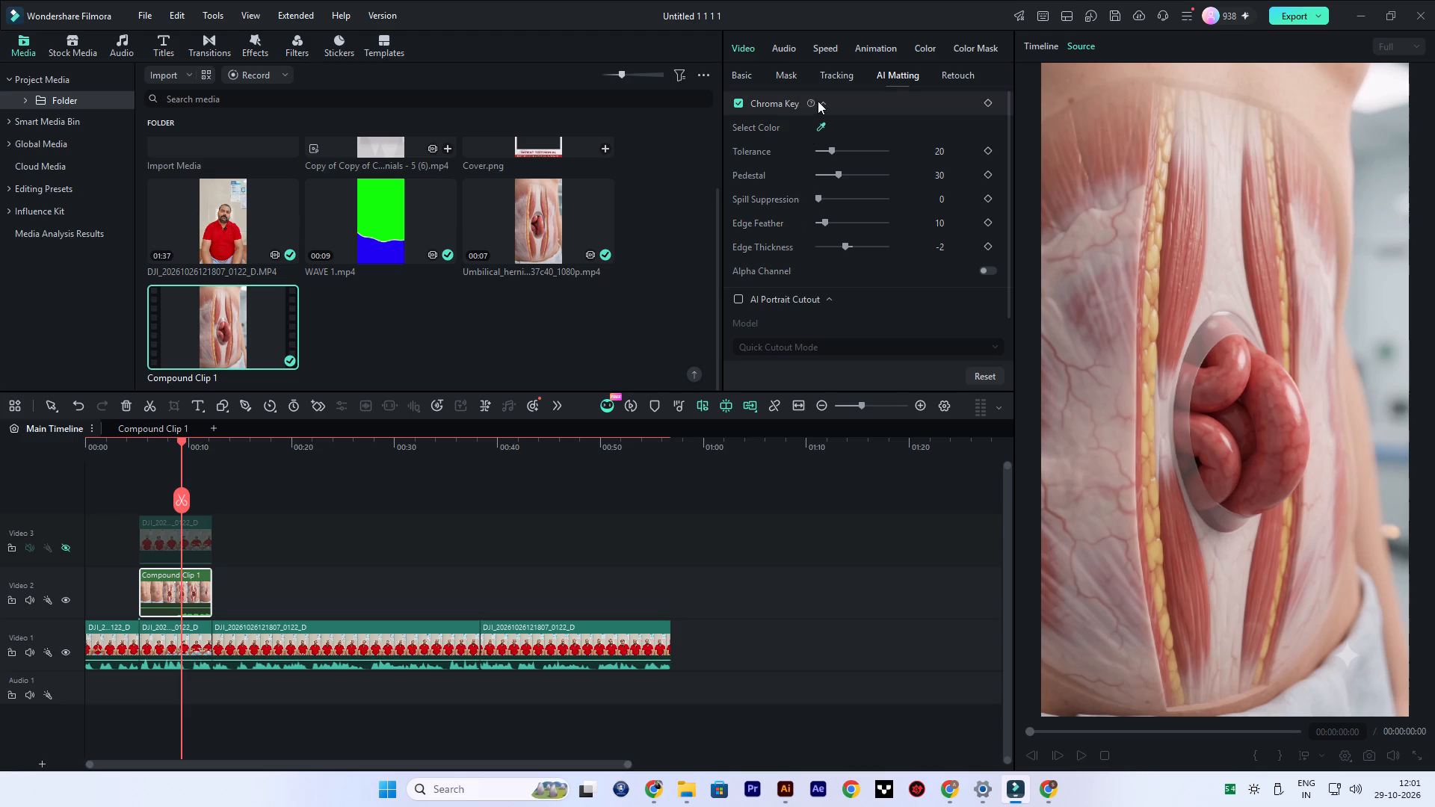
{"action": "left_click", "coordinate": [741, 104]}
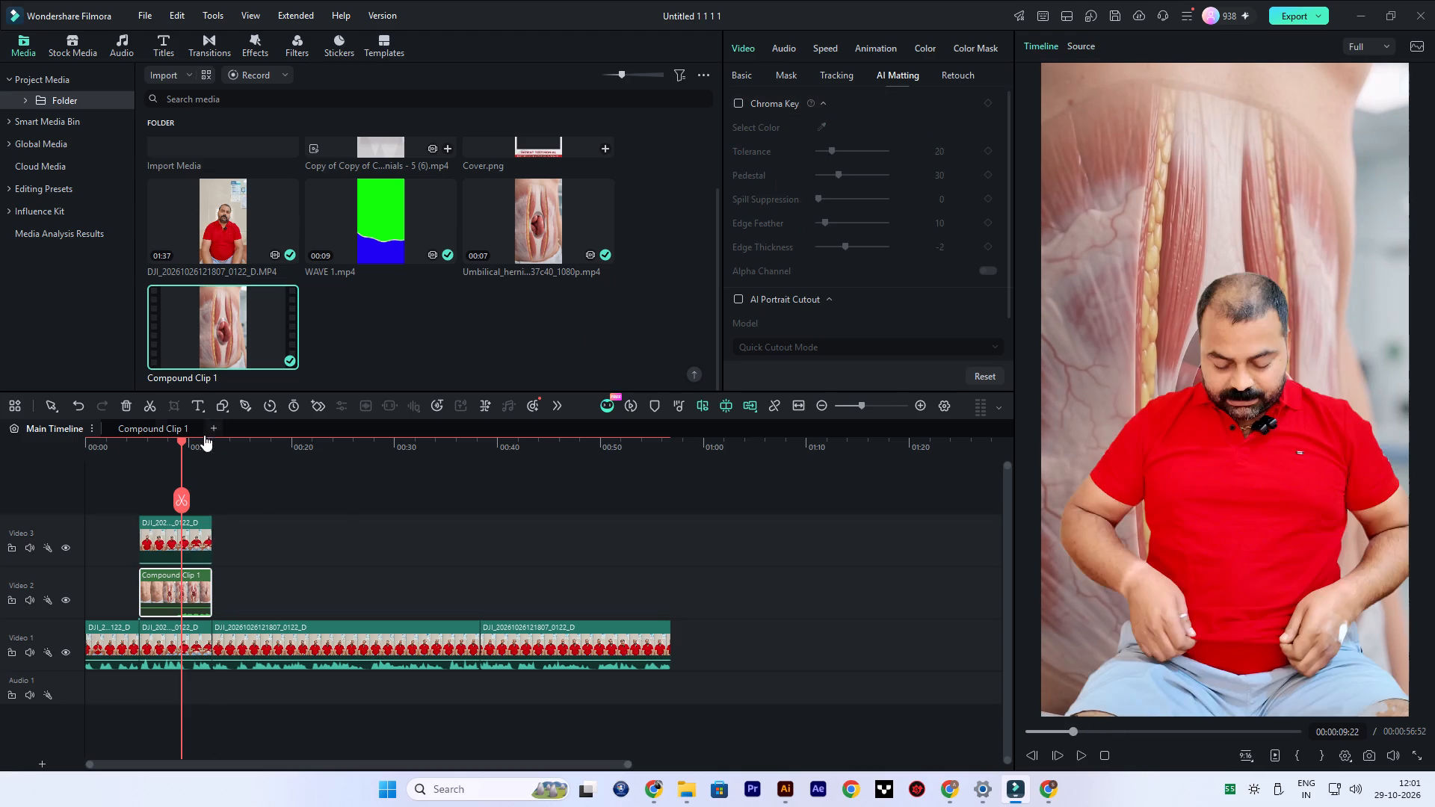
Place WAVE 1.mp4 from the project media on Video 2, just after the compound clip at about 13 s.
{"action": "left_click_drag", "start_coordinate": [180, 439], "coordinate": [191, 446]}
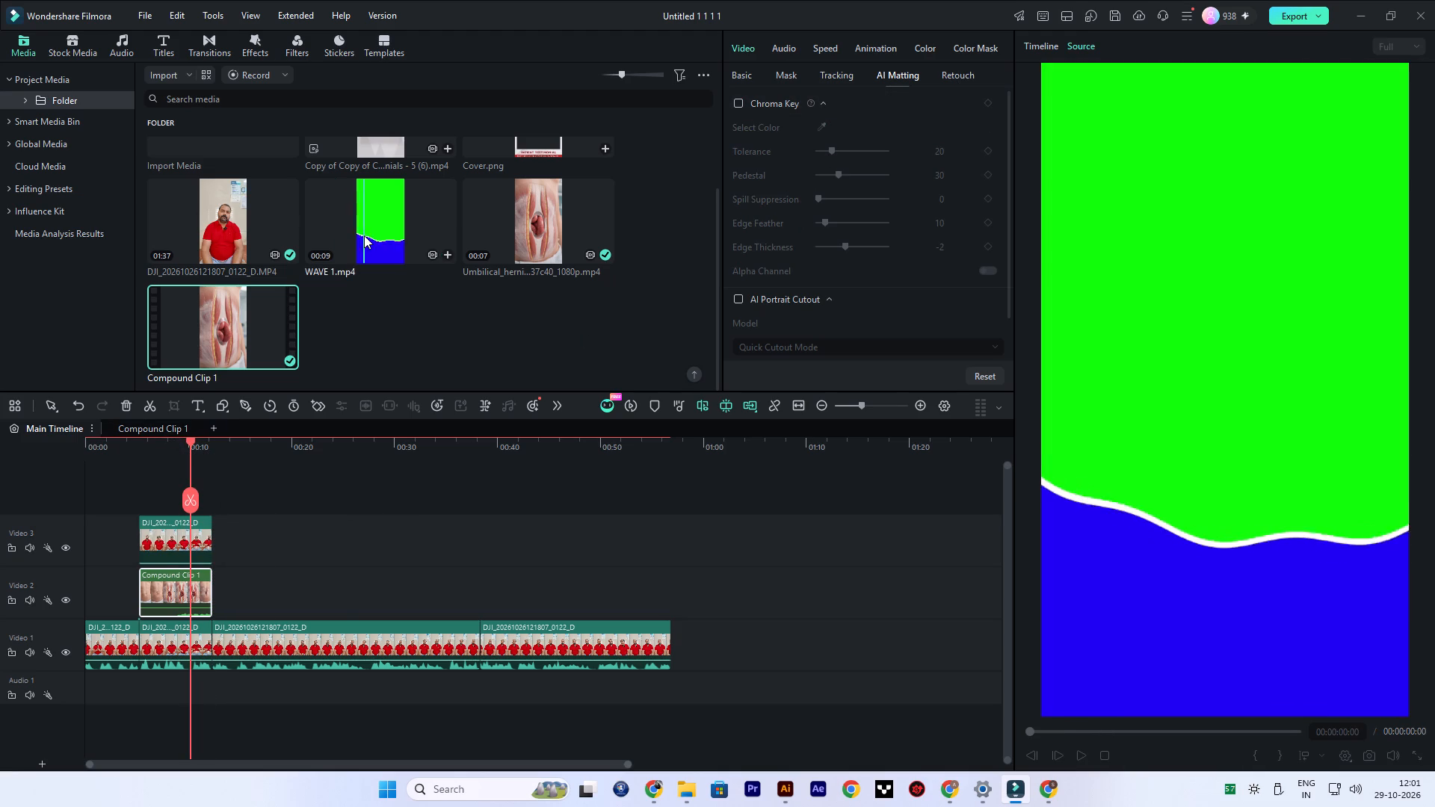
{"action": "left_click_drag", "start_coordinate": [365, 235], "coordinate": [220, 583]}
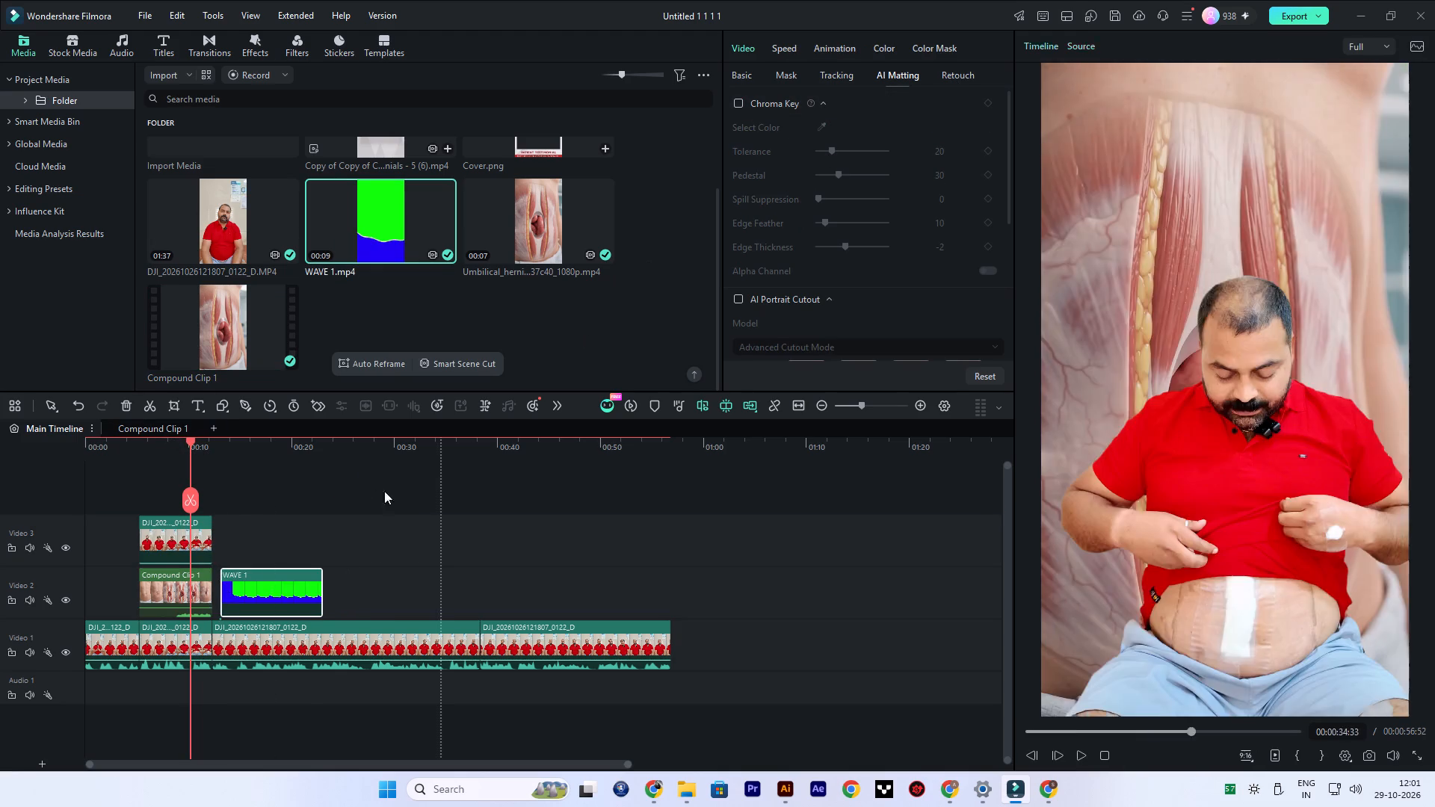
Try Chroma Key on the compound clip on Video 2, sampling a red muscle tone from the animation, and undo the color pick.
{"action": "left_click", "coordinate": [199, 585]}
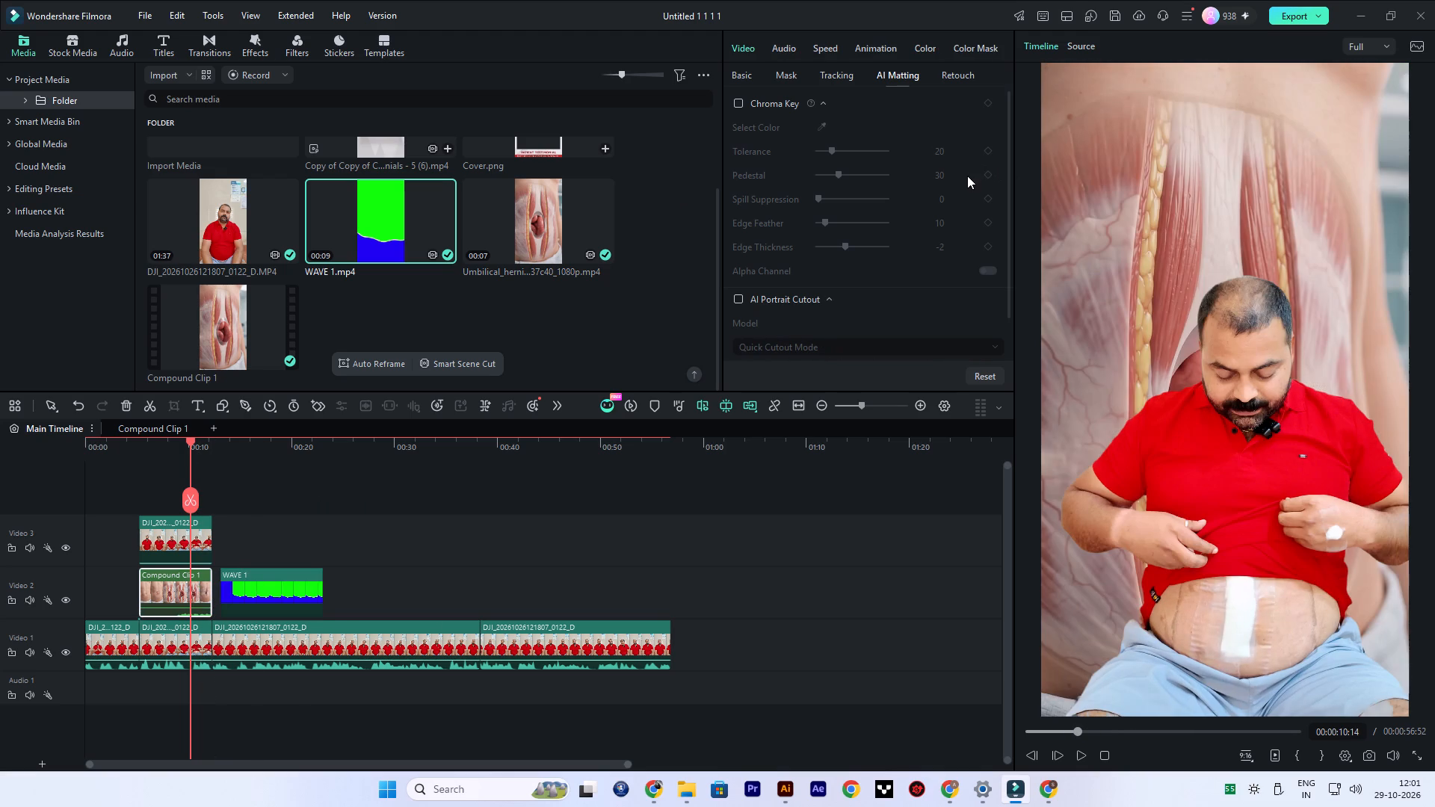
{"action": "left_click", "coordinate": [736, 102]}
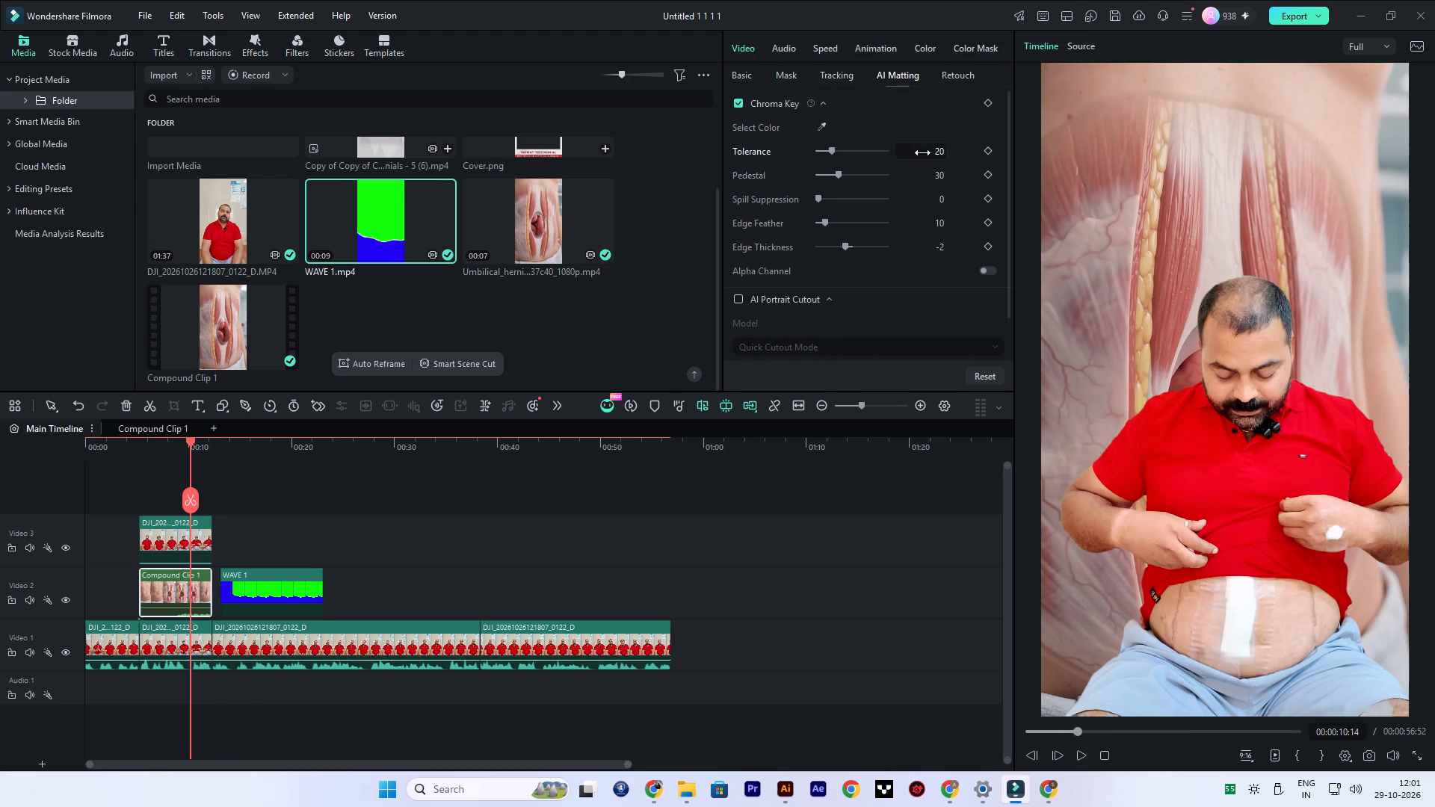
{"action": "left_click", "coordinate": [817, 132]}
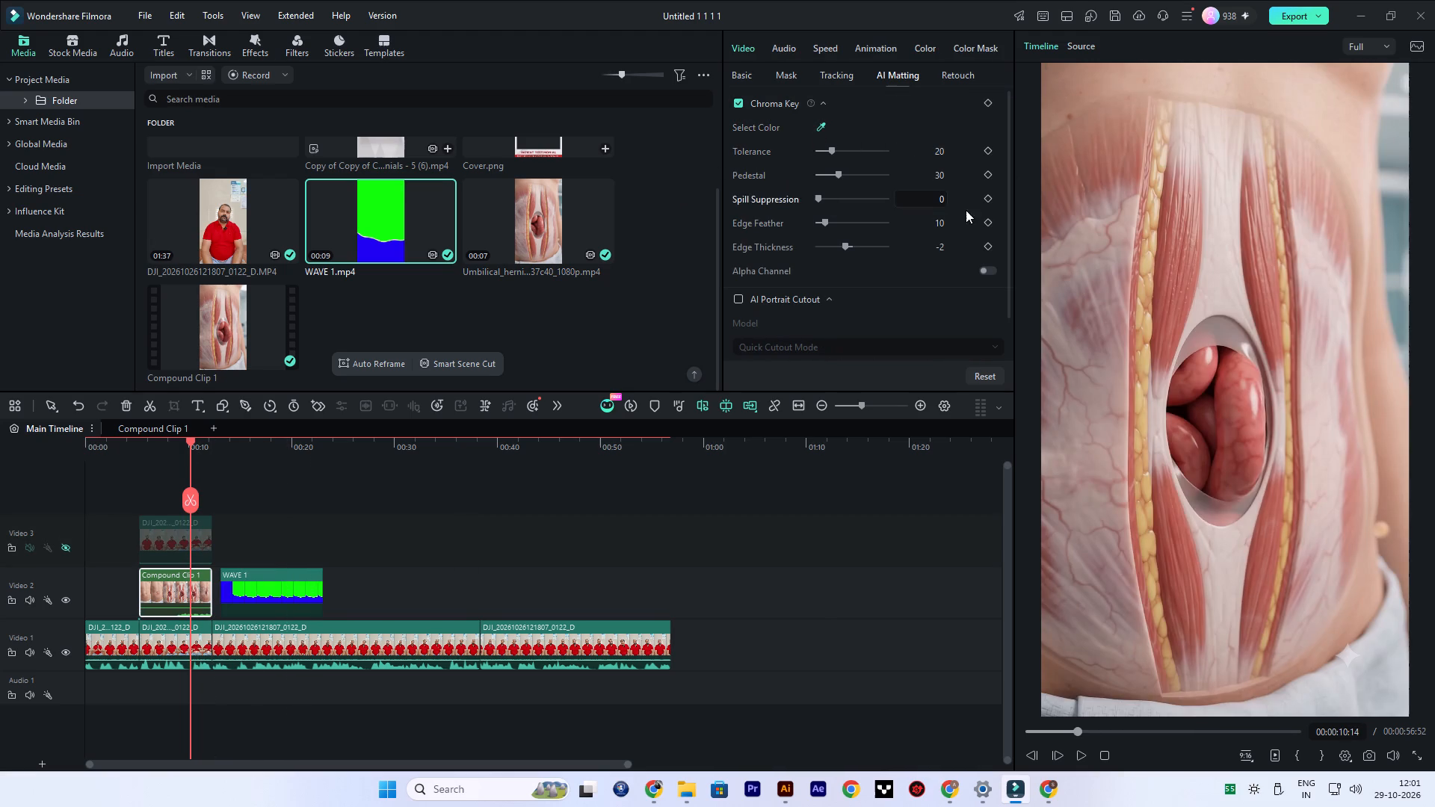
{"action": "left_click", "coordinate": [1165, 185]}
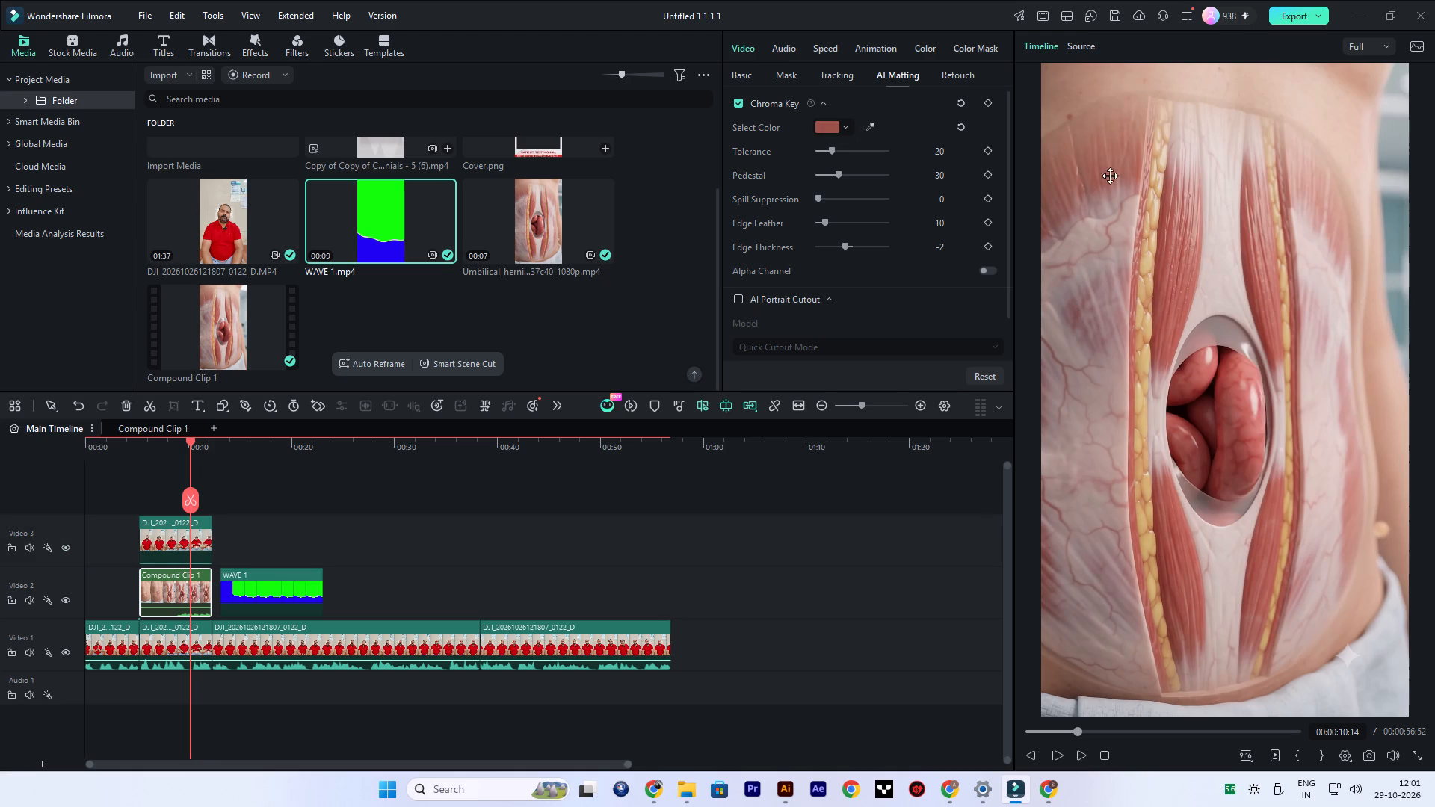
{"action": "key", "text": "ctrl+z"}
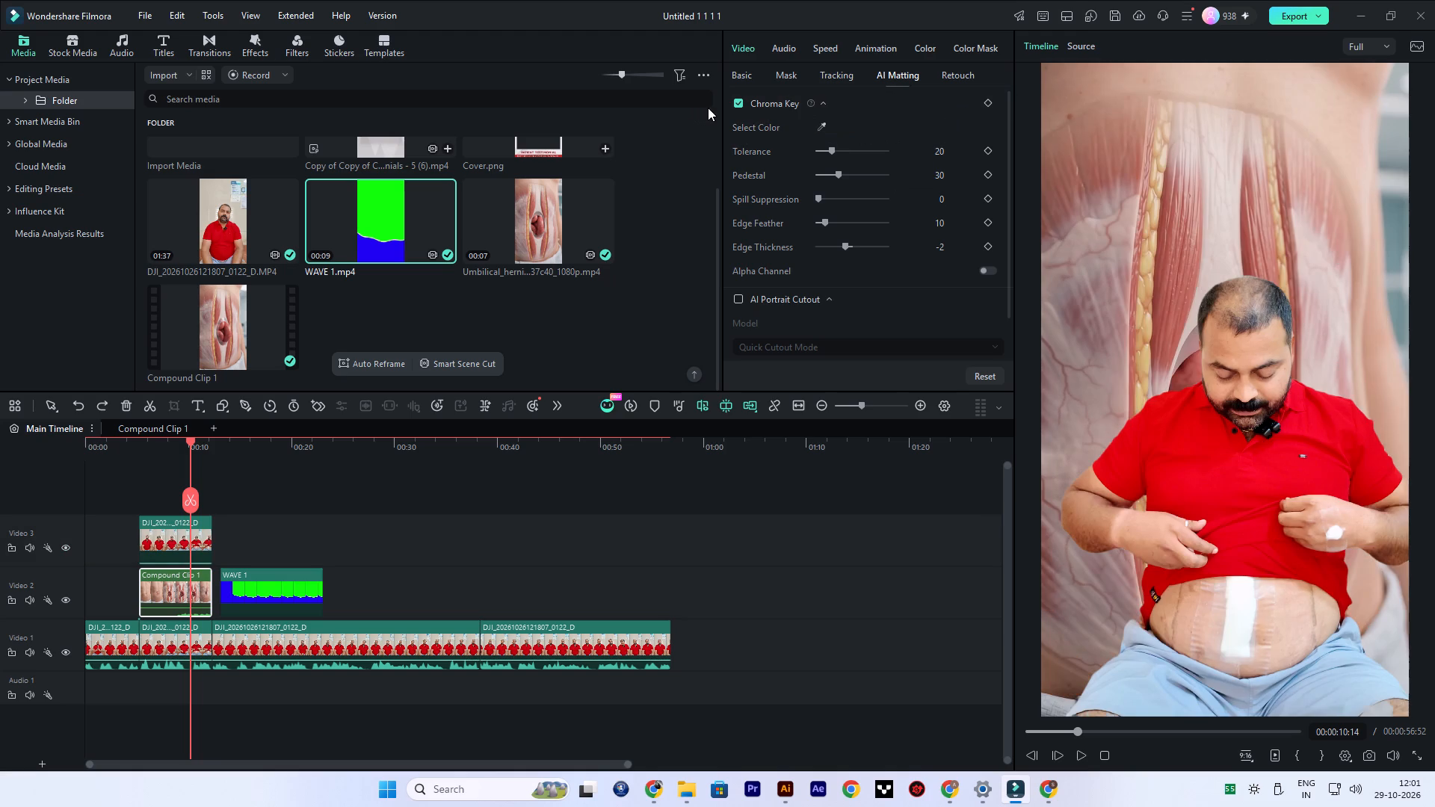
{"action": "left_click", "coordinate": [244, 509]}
Delete the separate WAVE 1 clip that follows the compound clip on Video 2.
{"action": "left_click", "coordinate": [286, 594]}
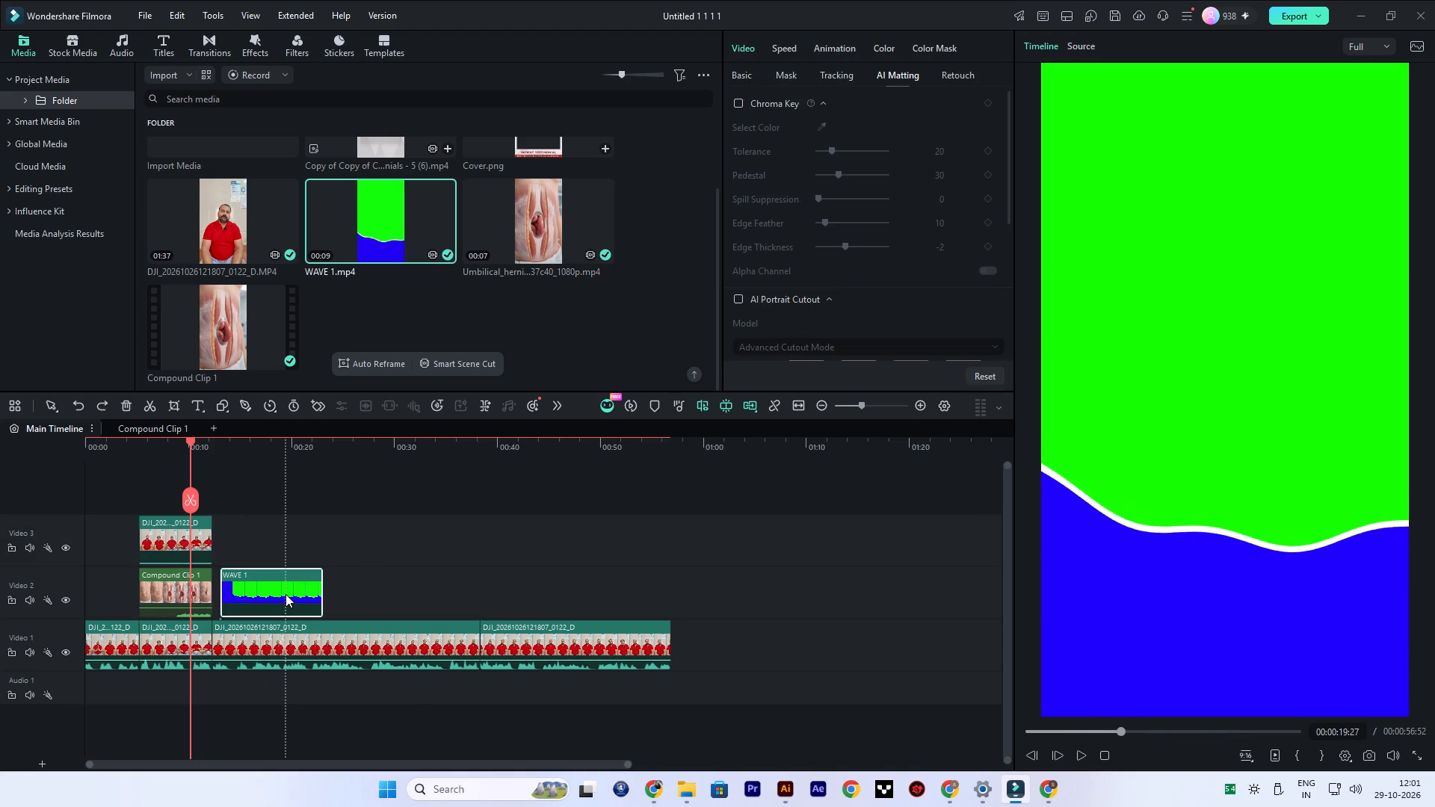
{"action": "key", "text": "Delete"}
Move the playhead to the start of the compound clip, about 5 s, and render the timeline preview for smooth playback.
{"action": "left_click", "coordinate": [144, 439]}
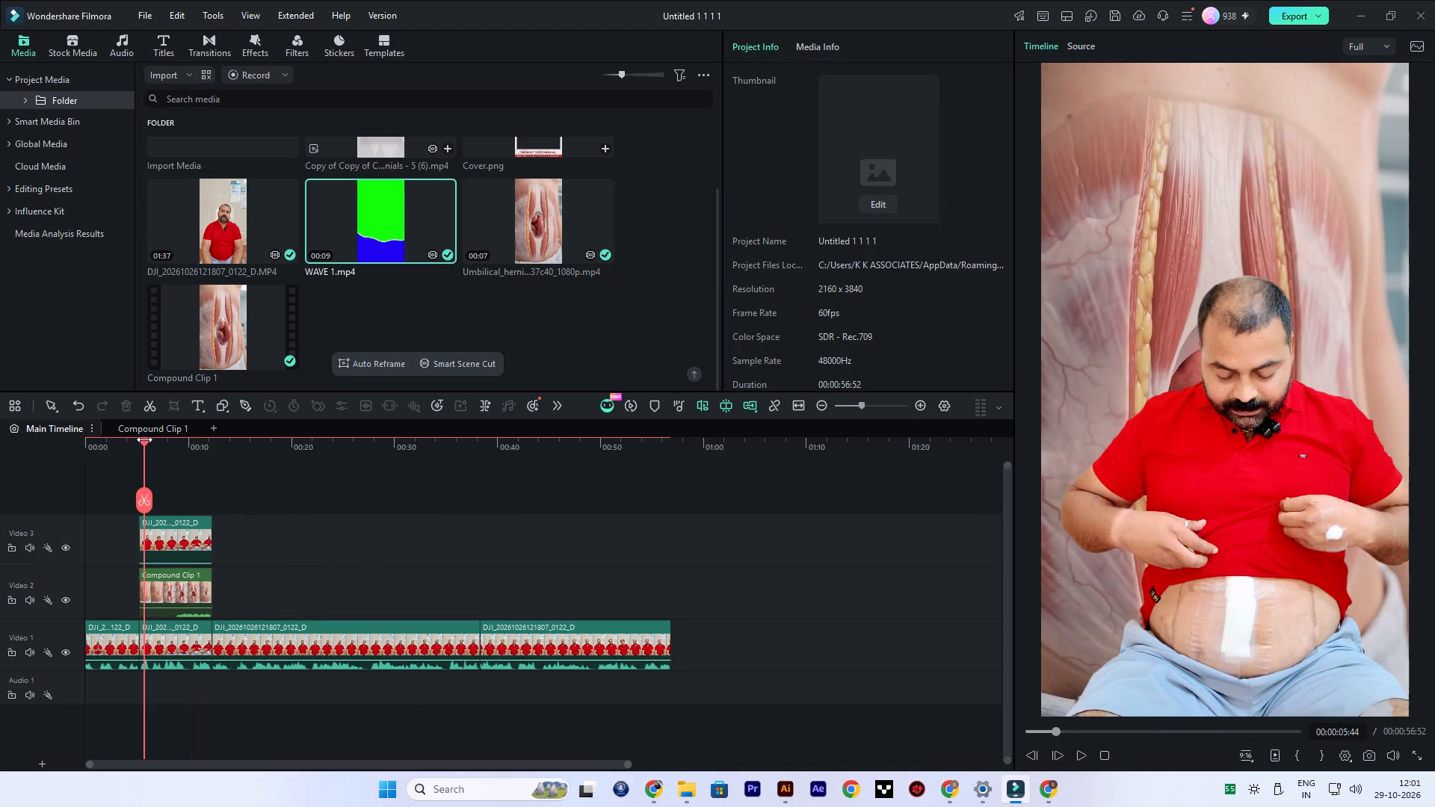
{"action": "key", "text": "Return"}
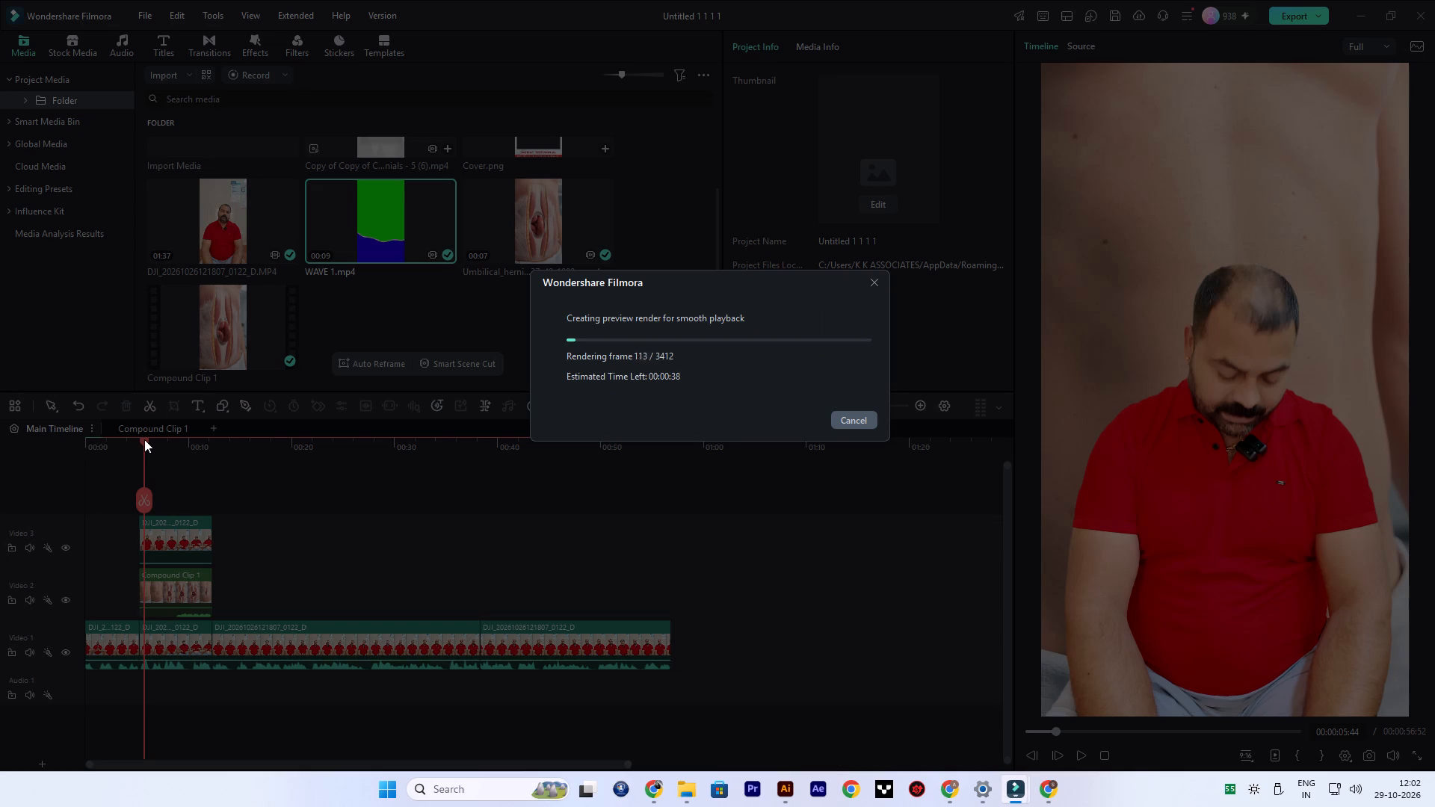
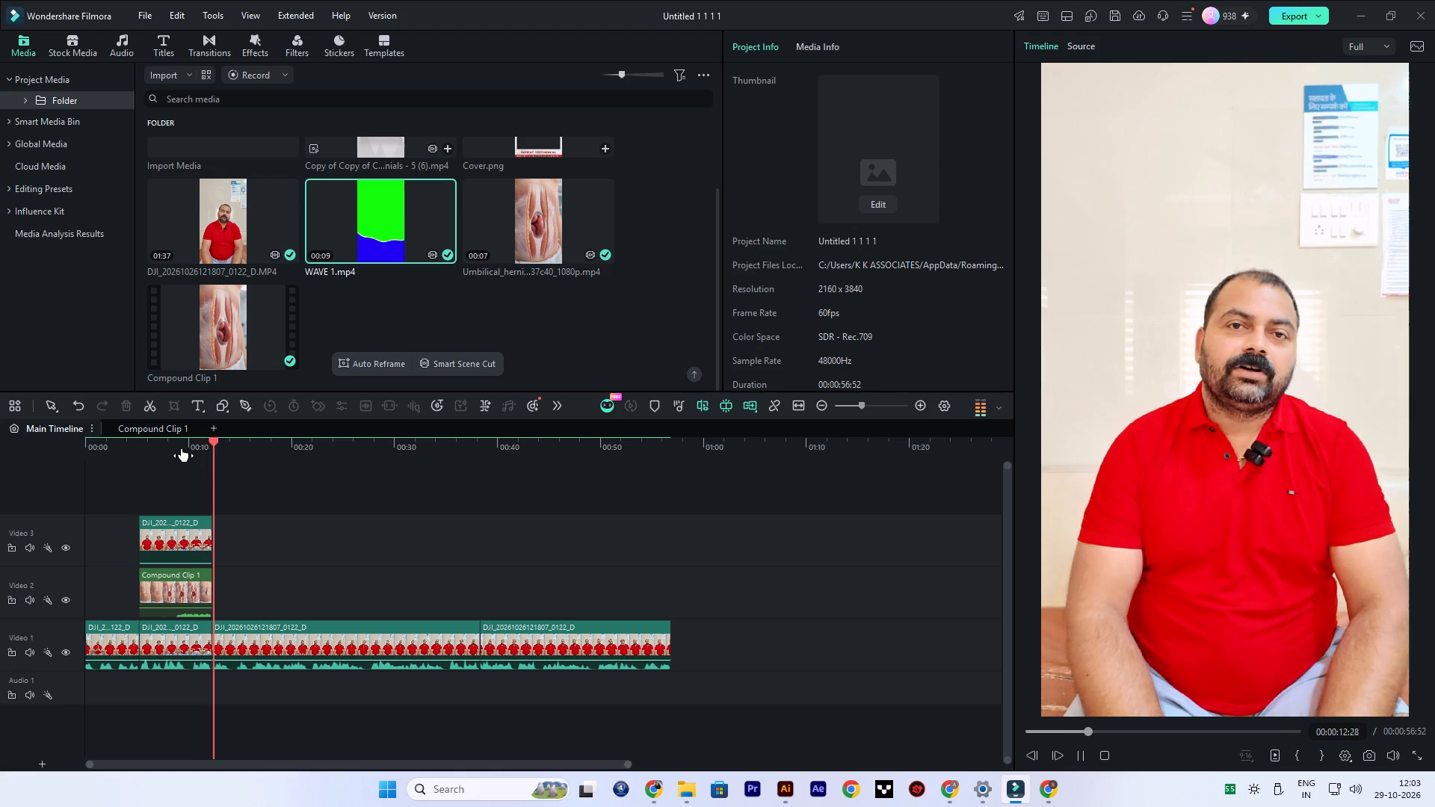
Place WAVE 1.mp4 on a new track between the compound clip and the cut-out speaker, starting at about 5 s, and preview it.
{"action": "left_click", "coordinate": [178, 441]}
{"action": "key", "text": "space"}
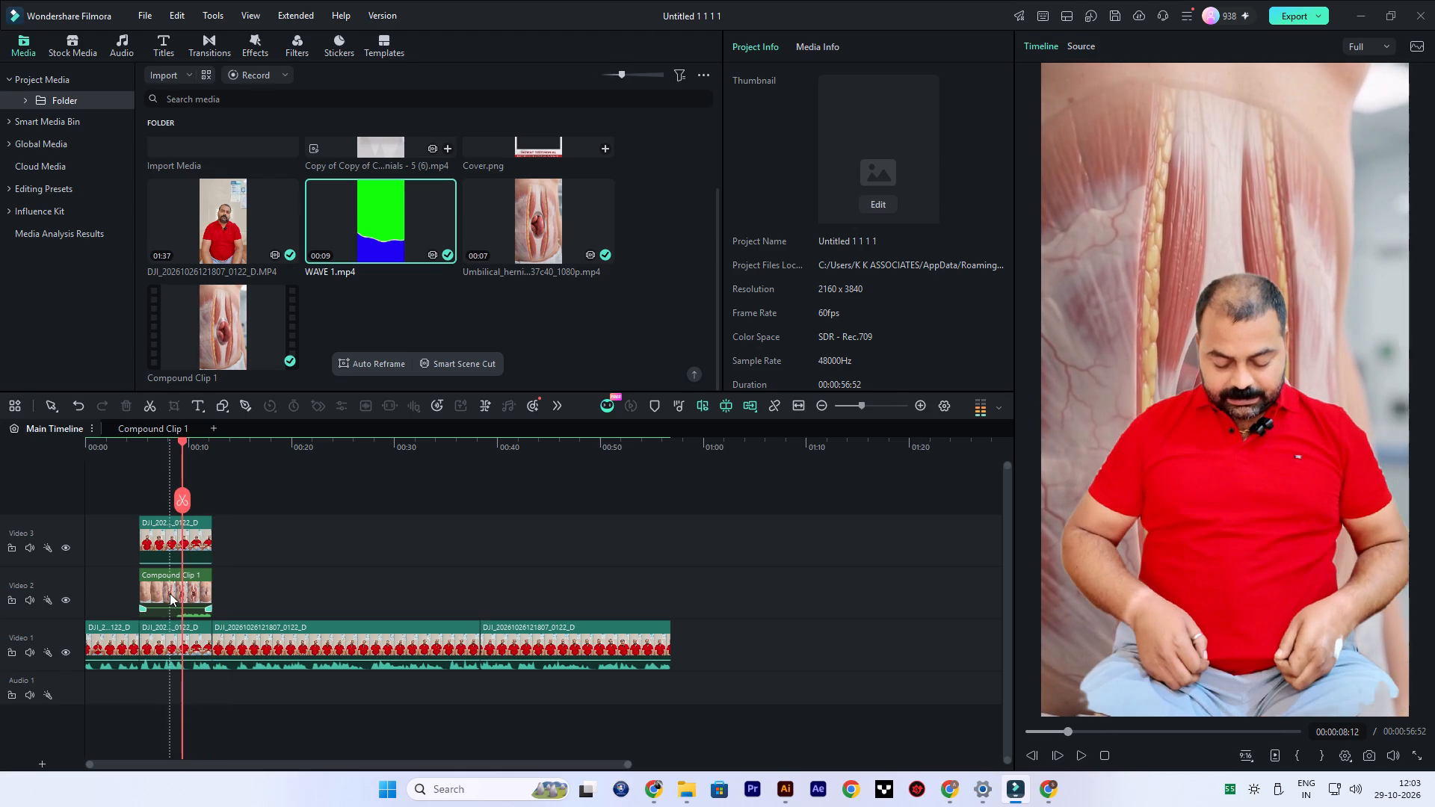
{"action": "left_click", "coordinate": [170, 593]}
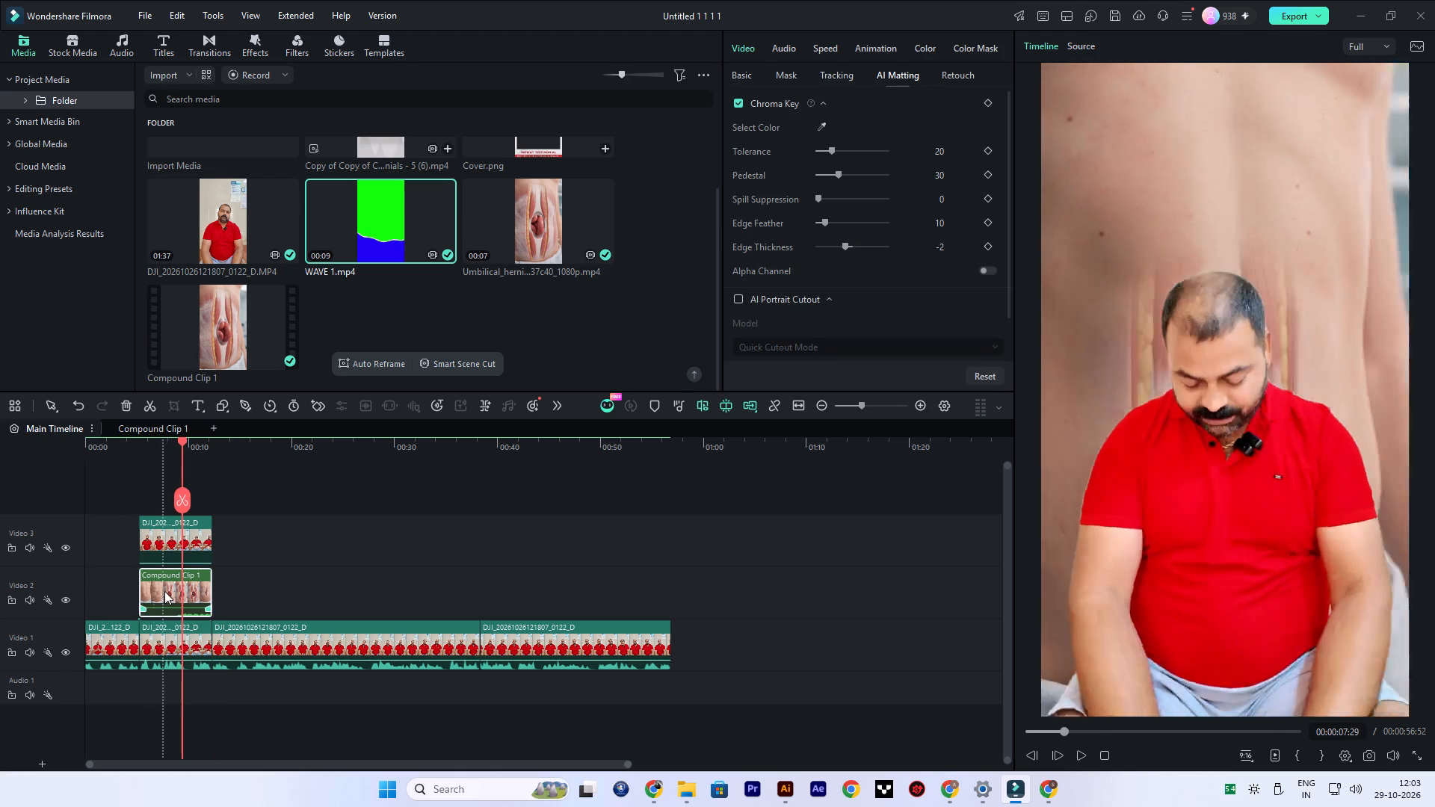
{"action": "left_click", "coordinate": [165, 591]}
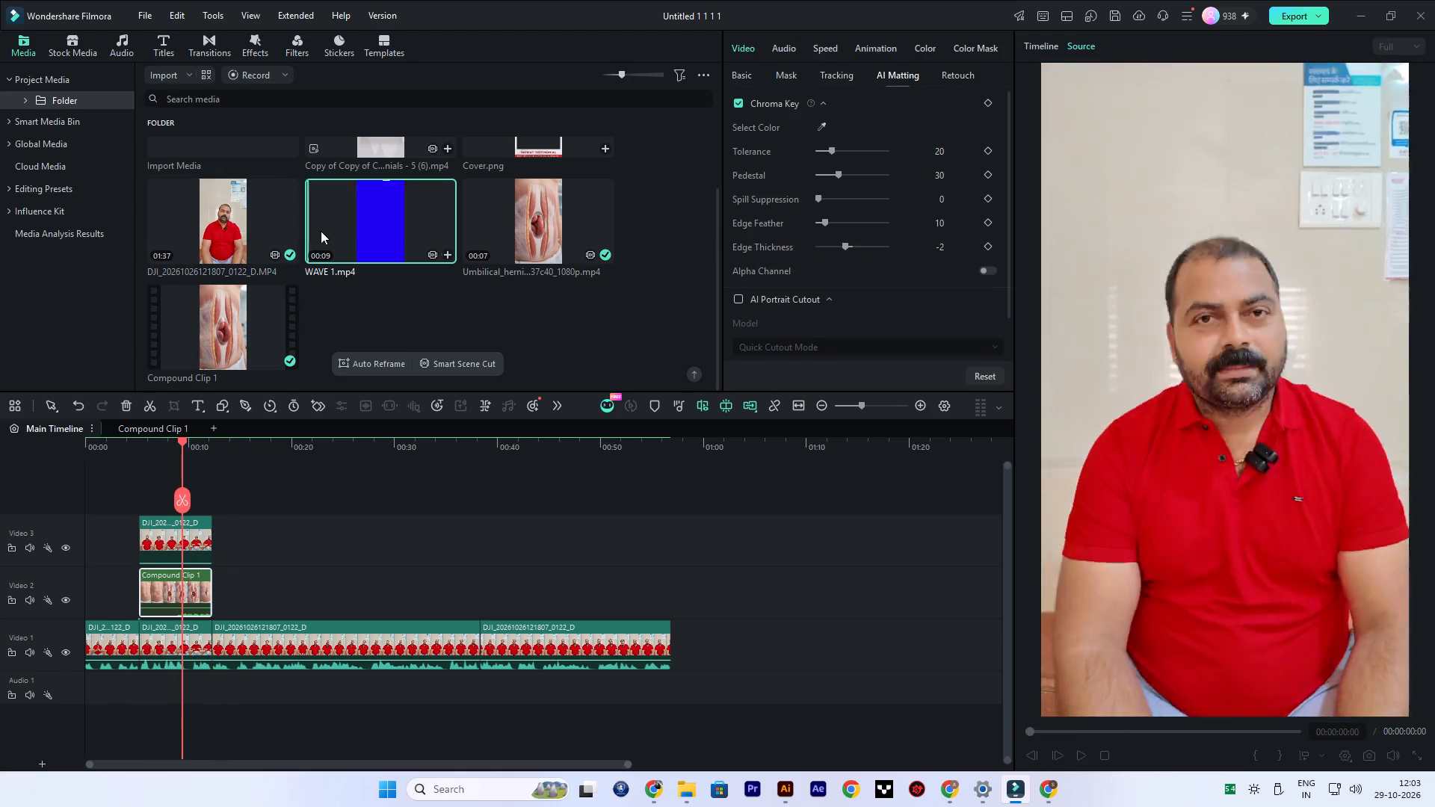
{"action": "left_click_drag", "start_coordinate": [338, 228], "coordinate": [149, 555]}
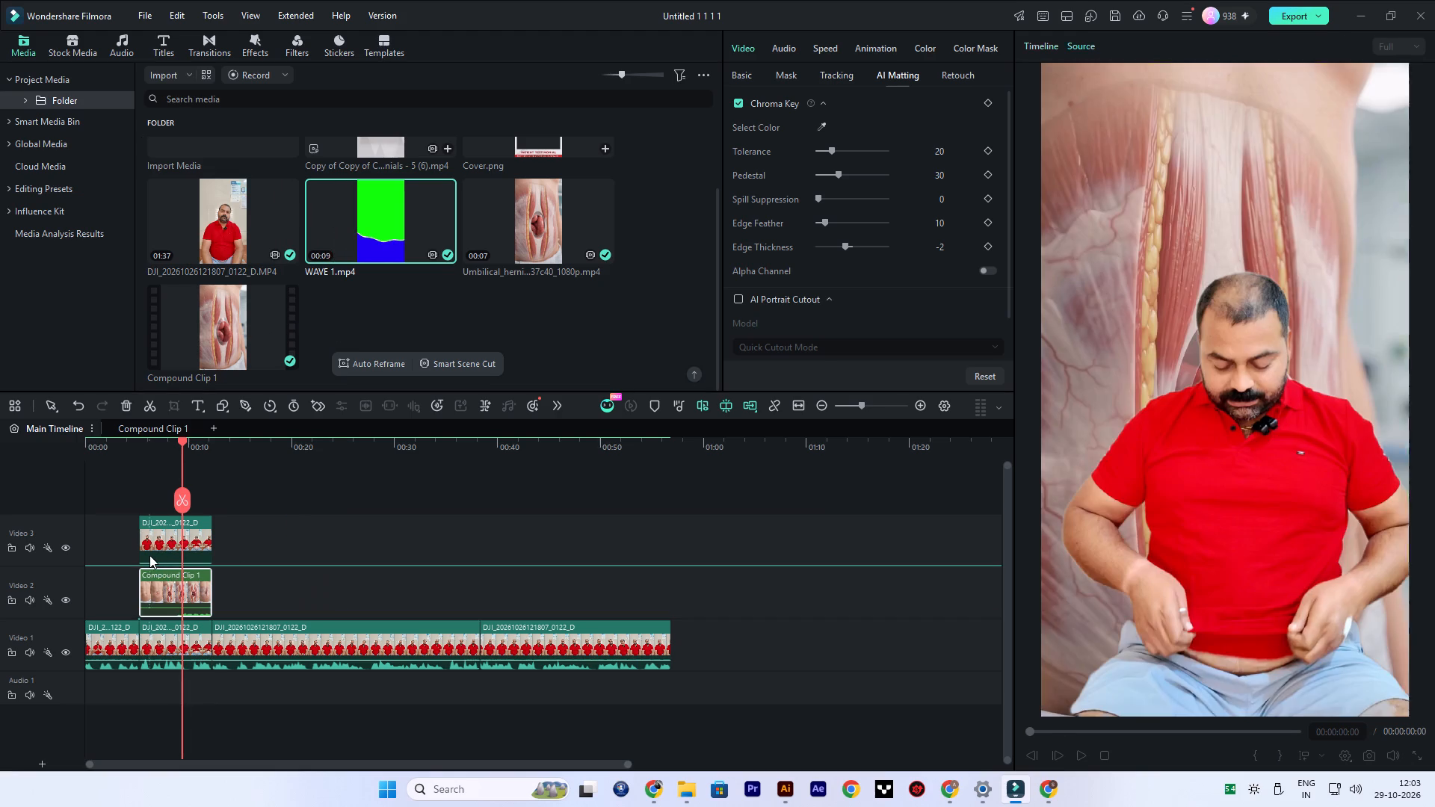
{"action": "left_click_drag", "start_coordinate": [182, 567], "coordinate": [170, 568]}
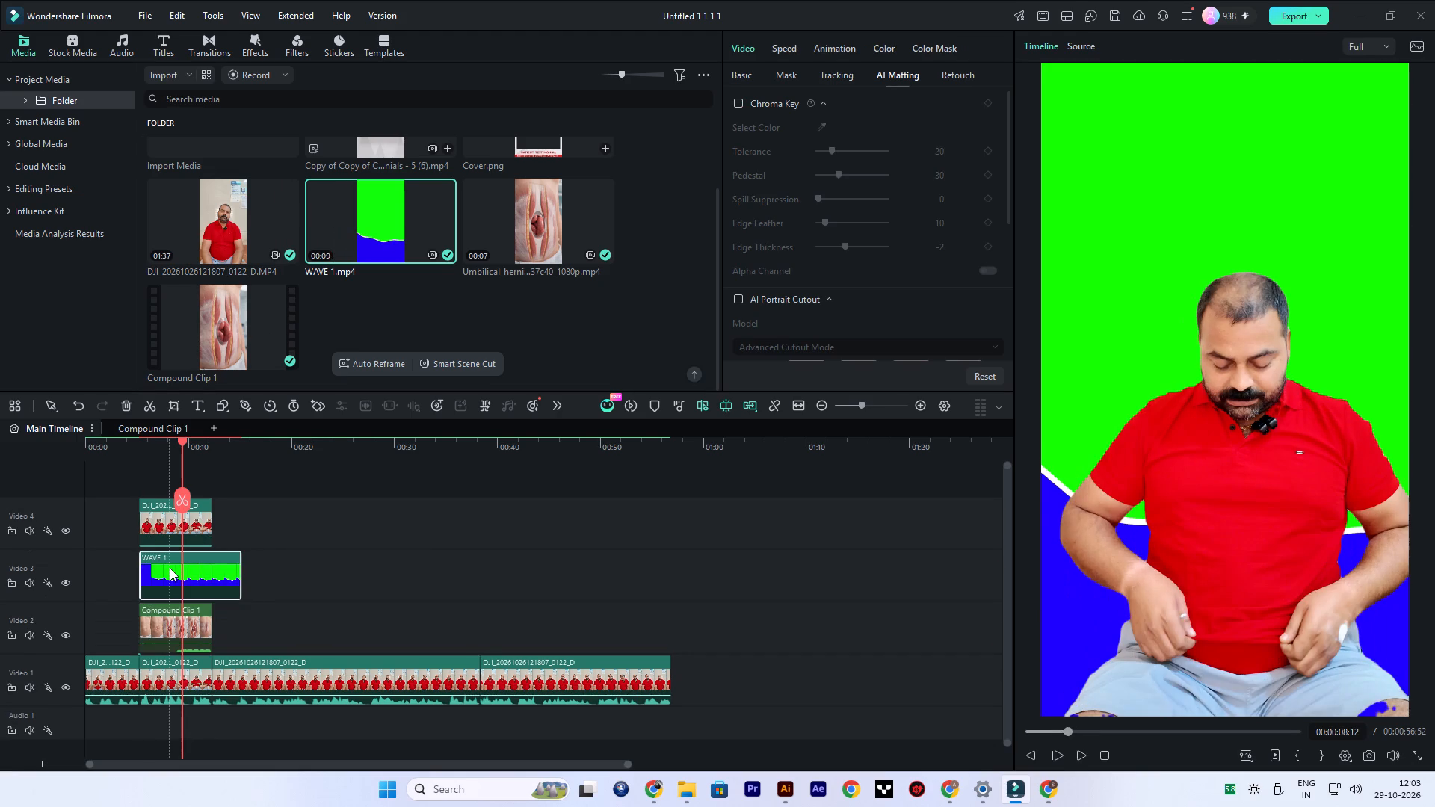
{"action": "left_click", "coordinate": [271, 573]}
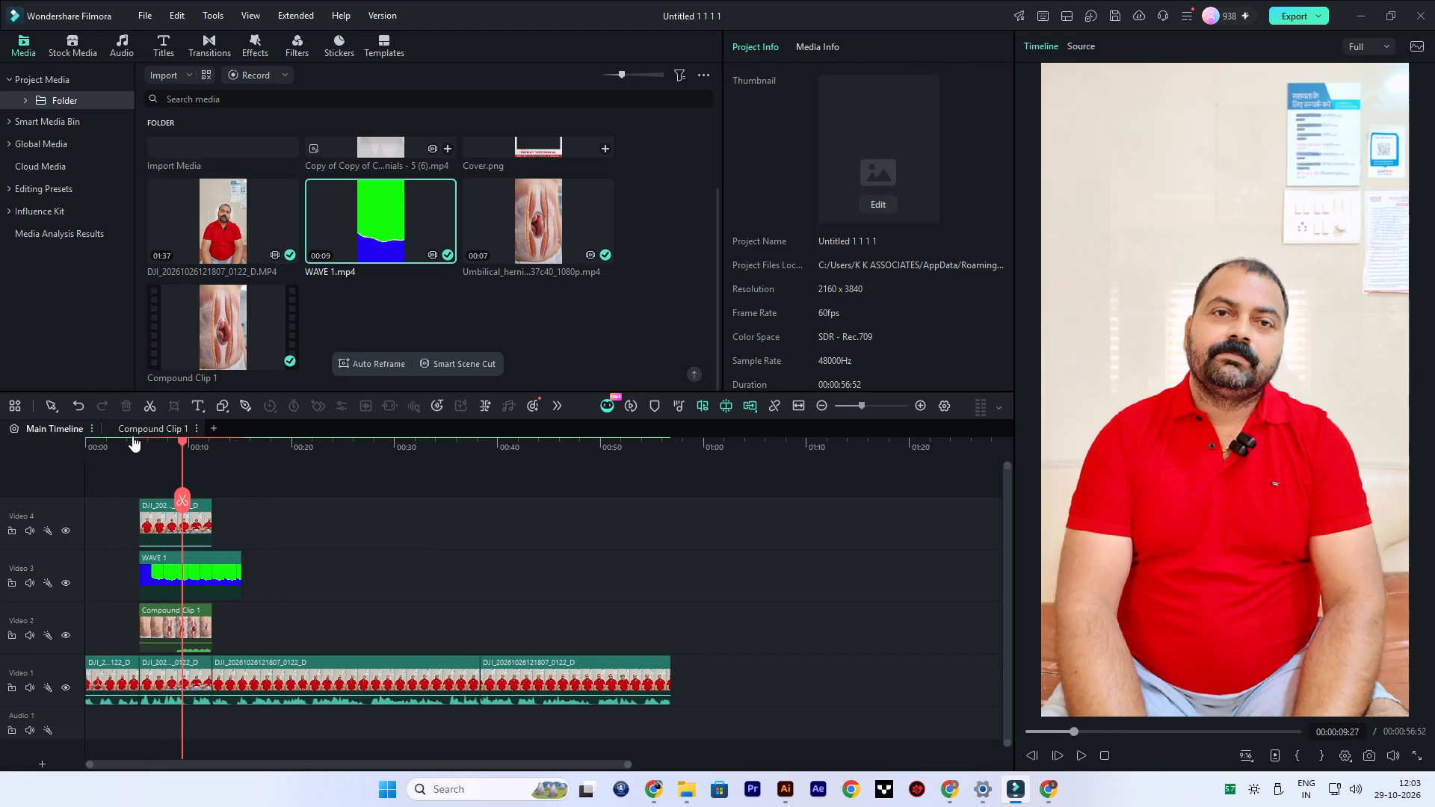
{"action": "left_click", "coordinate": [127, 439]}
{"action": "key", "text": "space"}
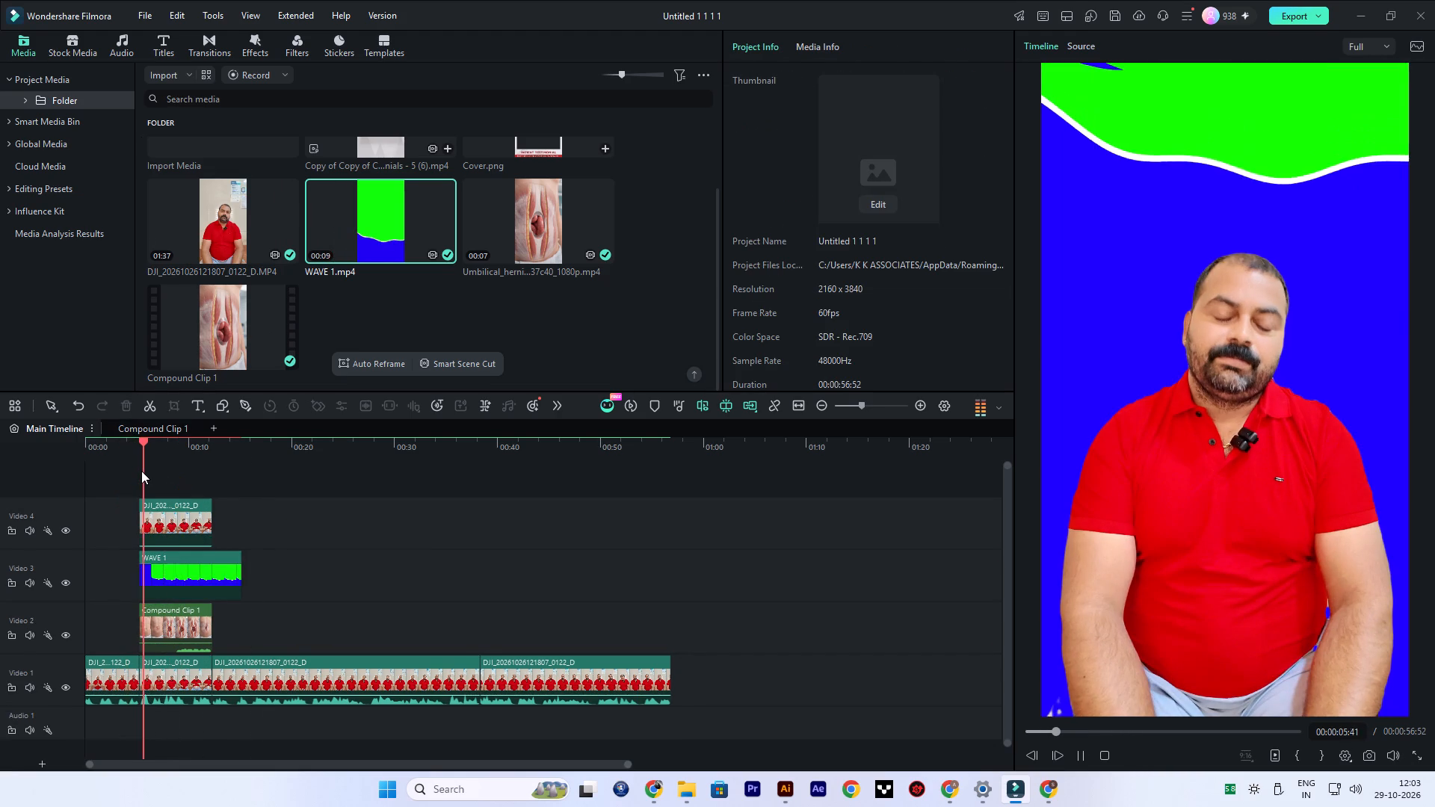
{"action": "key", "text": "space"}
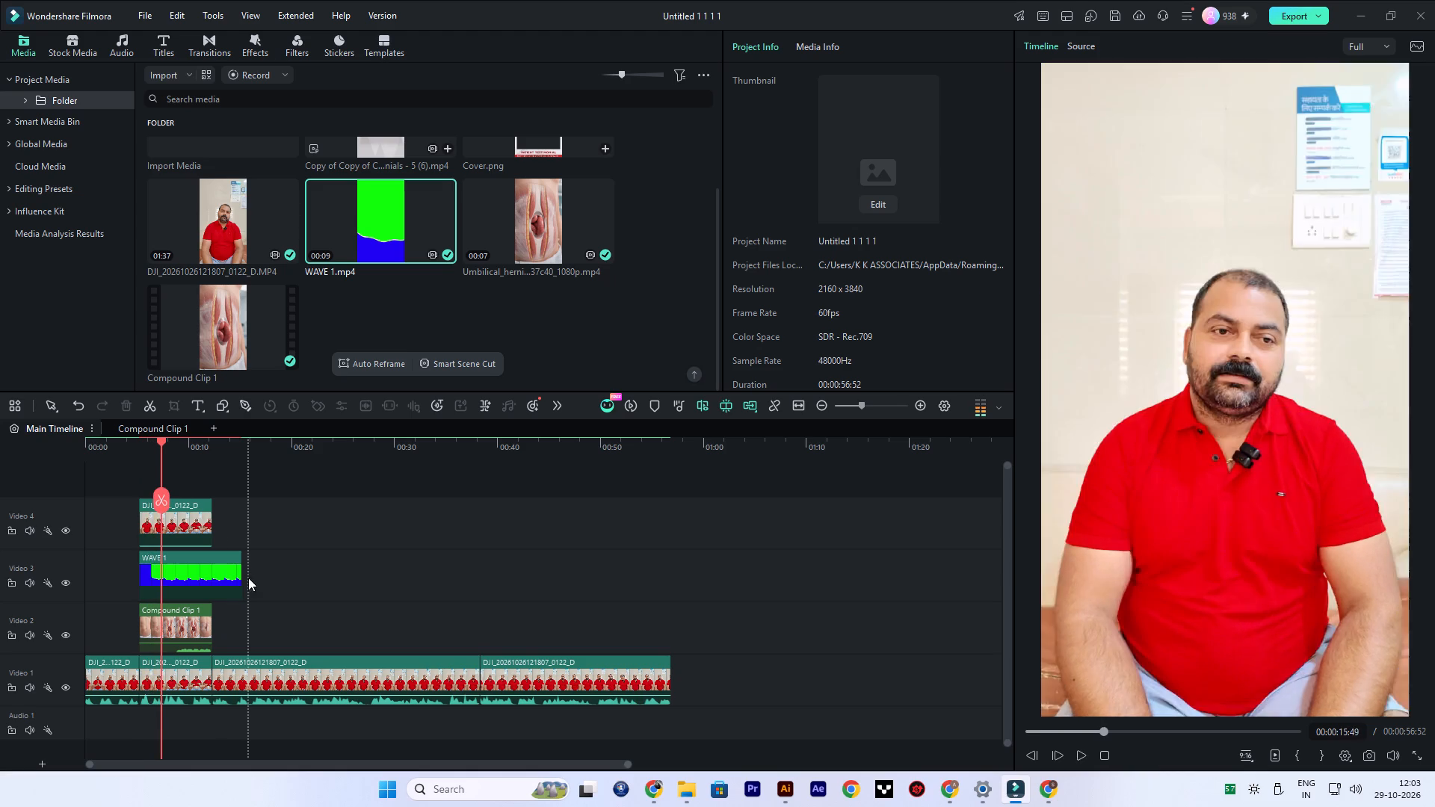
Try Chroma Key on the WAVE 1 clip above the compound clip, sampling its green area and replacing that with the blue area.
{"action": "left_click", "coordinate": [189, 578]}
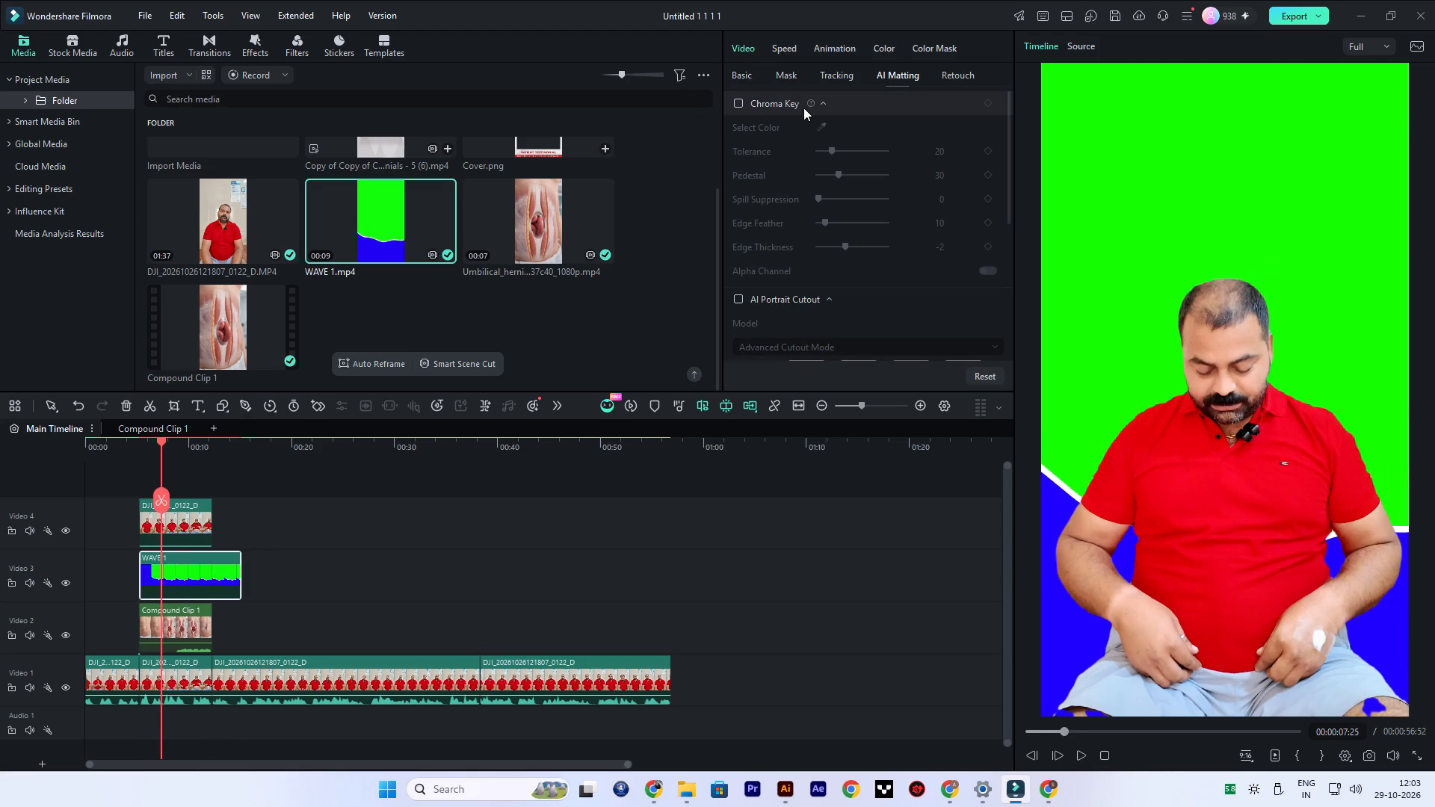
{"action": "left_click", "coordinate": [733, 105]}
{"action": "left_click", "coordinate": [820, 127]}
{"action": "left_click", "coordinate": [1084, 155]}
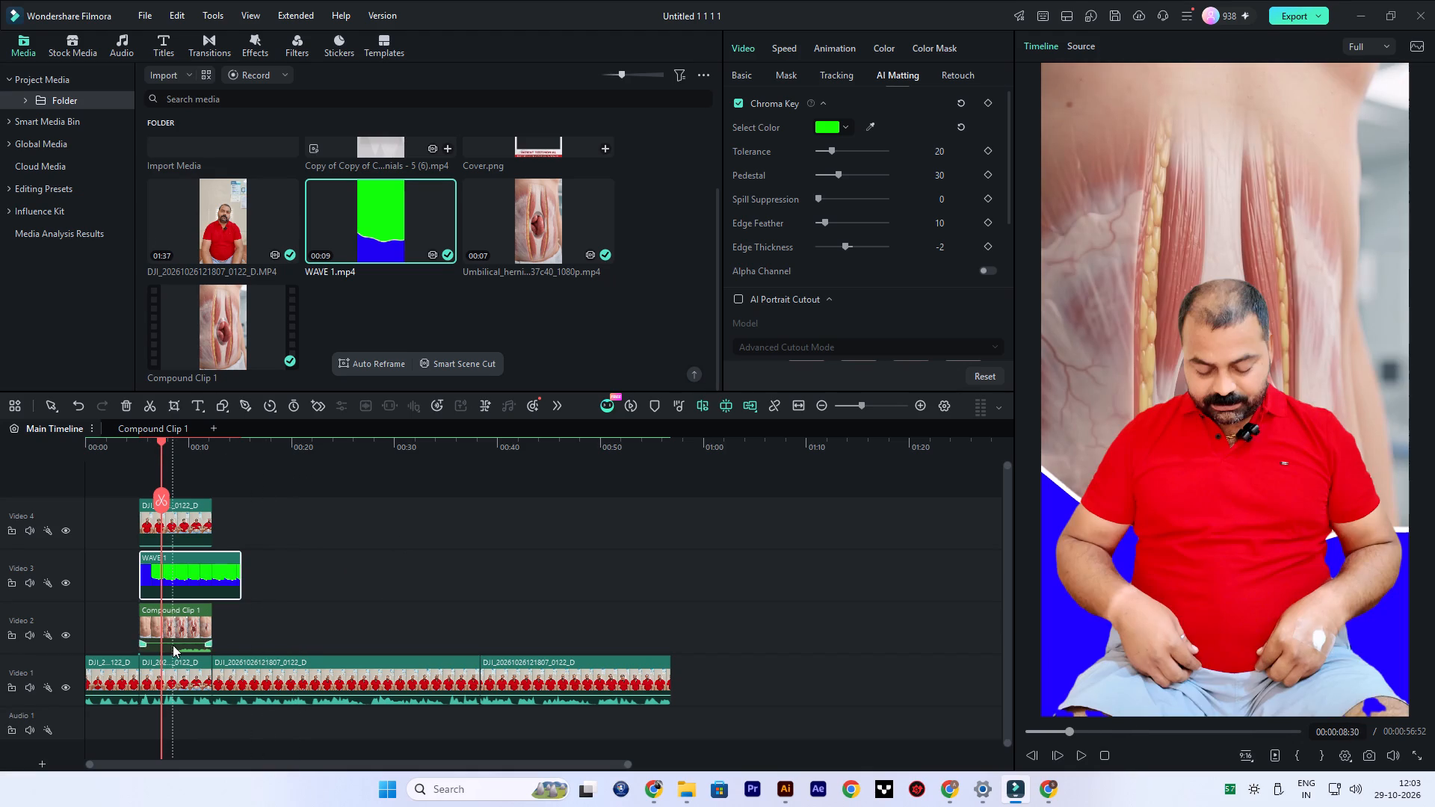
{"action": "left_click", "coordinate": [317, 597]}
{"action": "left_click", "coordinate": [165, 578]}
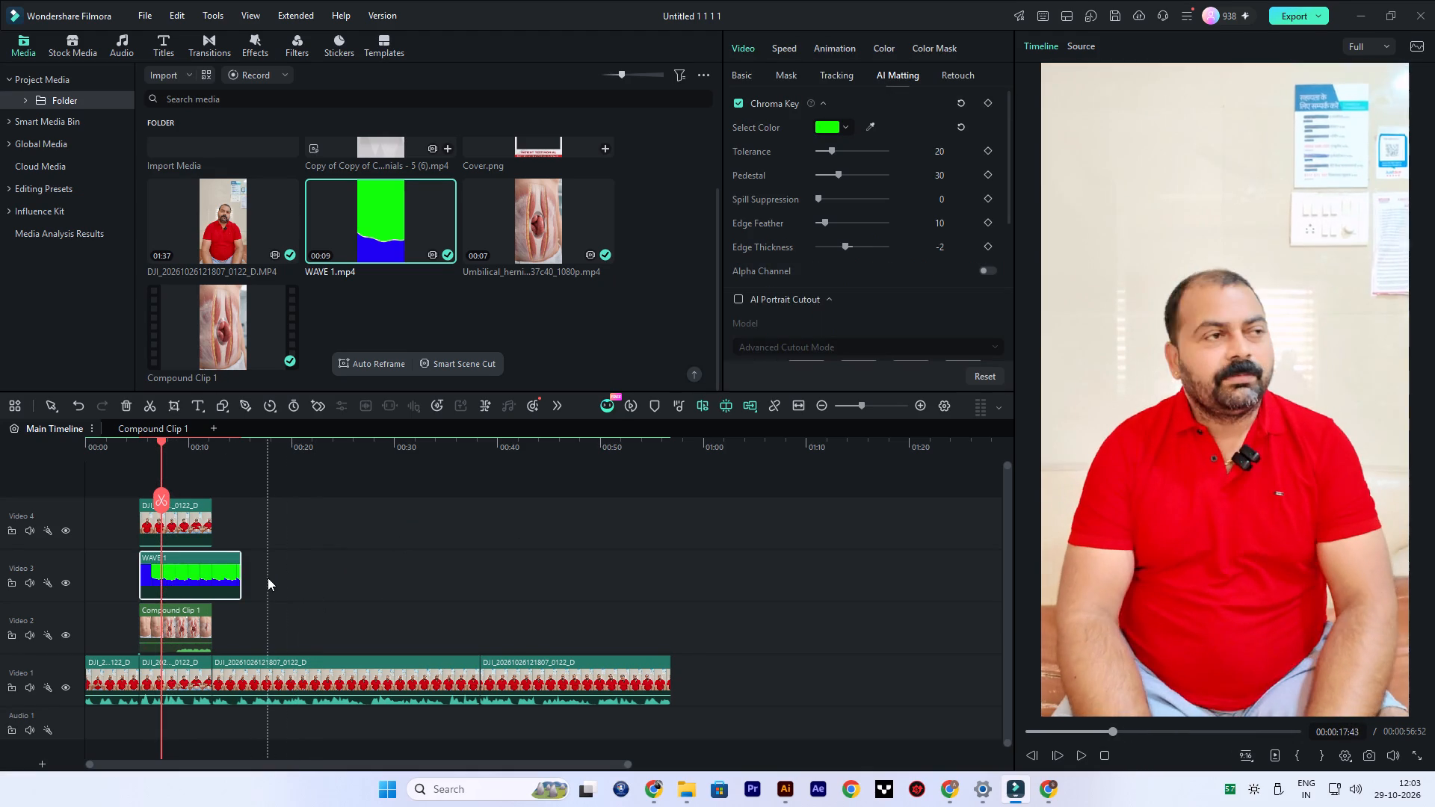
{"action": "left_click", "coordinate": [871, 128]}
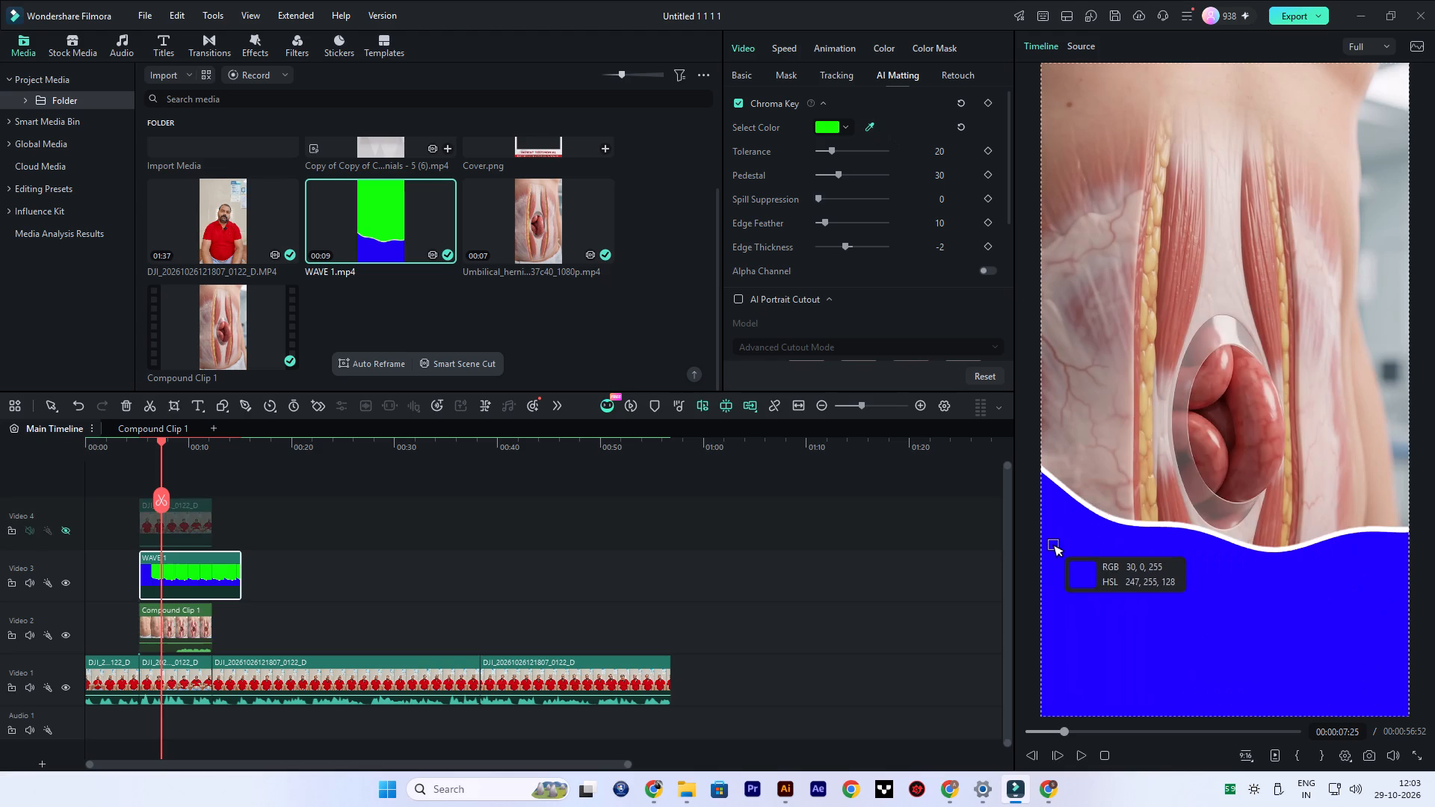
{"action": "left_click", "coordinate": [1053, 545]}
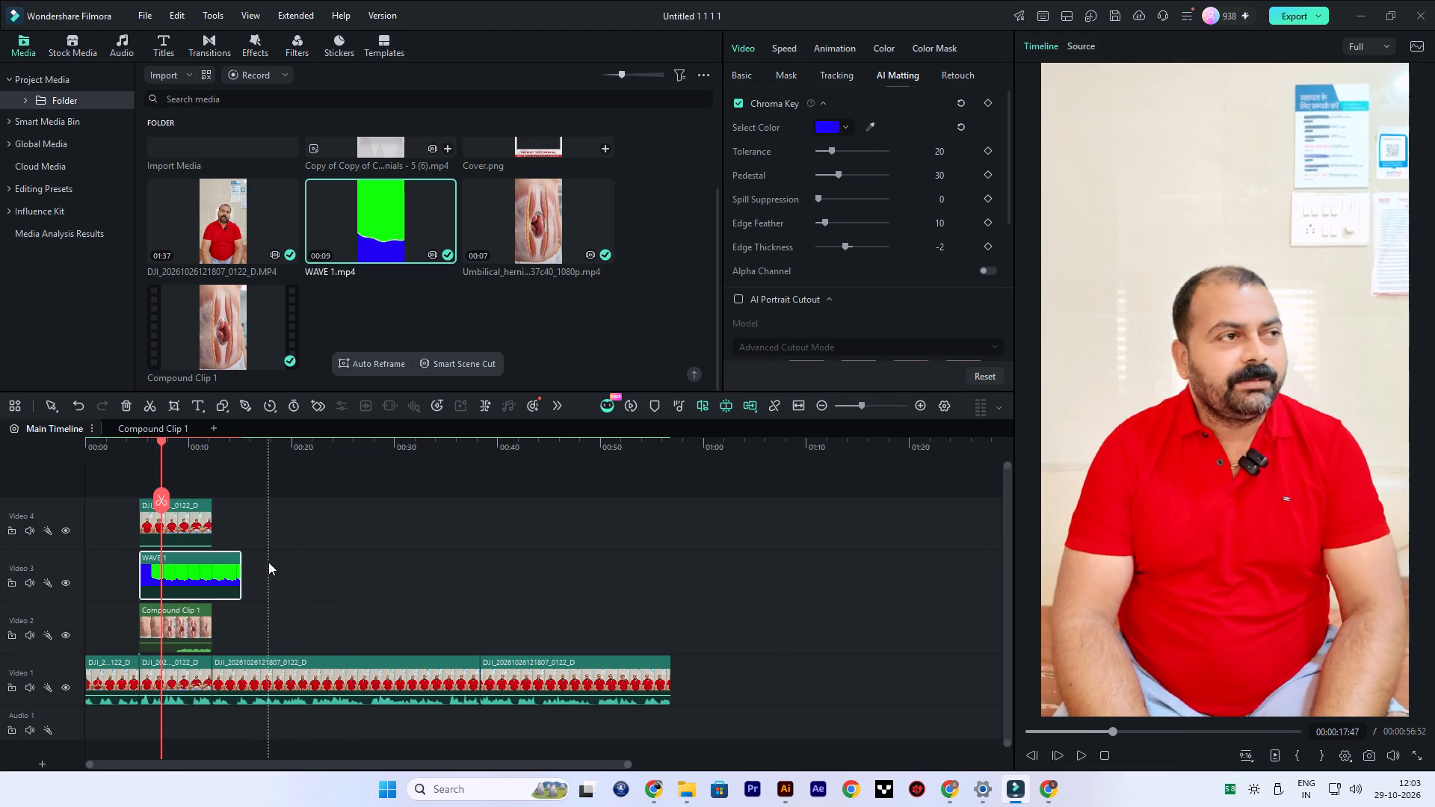
Undo the recent edits back to the point before the hernia animation and WAVE 1 were combined into a compound clip.
{"action": "key", "text": "ctrl+z"}
{"action": "key", "text": "ctrl+z"}
{"action": "key", "text": "ctrl+z"}
{"action": "key", "text": "ctrl+z"}
{"action": "key", "text": "ctrl+z"}
{"action": "key", "text": "ctrl+z"}
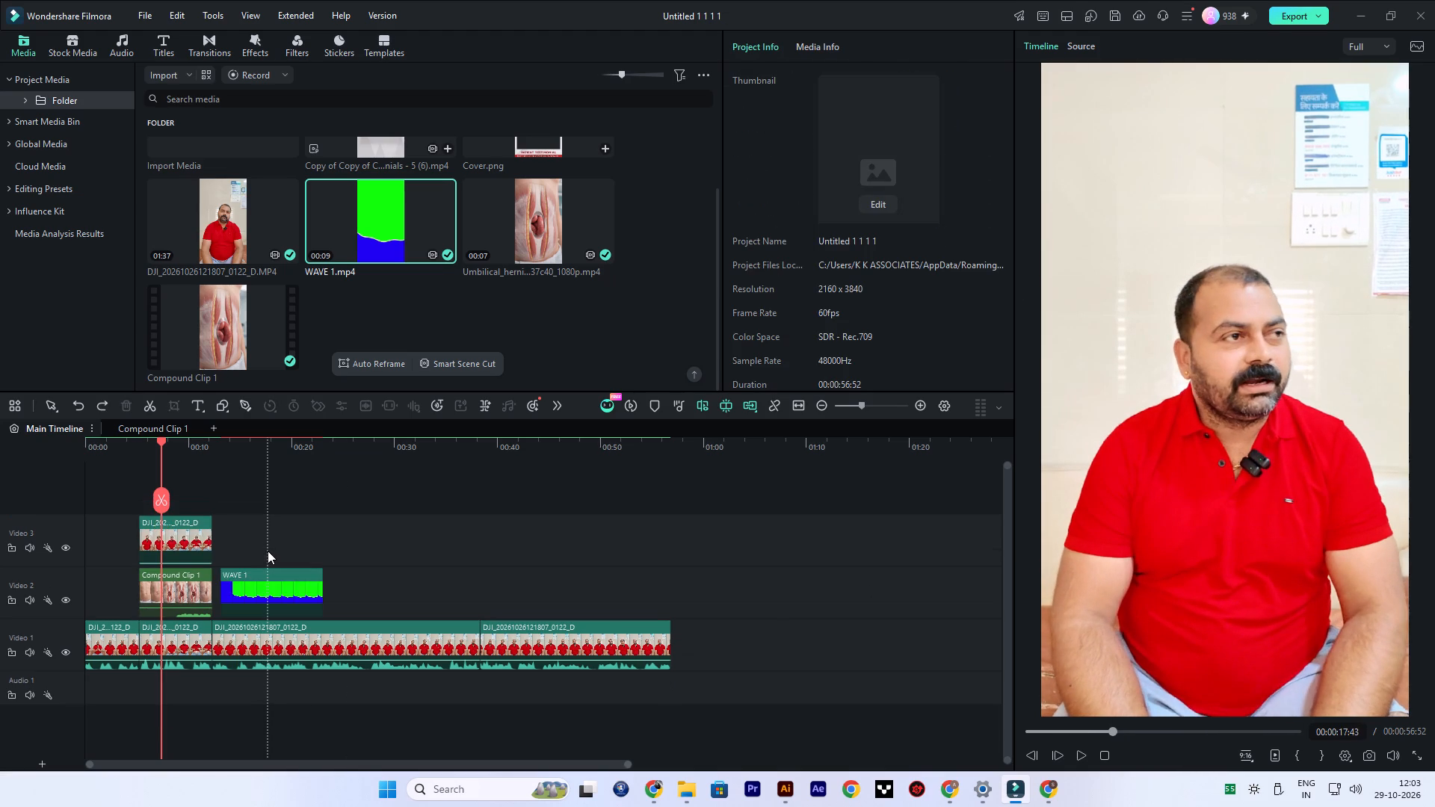
{"action": "key", "text": "ctrl+z"}
{"action": "key", "text": "ctrl+z"}
{"action": "key", "text": "ctrl+z"}
{"action": "key", "text": "ctrl+z"}
{"action": "key", "text": "ctrl+z"}
{"action": "key", "text": "ctrl+z"}
{"action": "key", "text": "ctrl+z"}
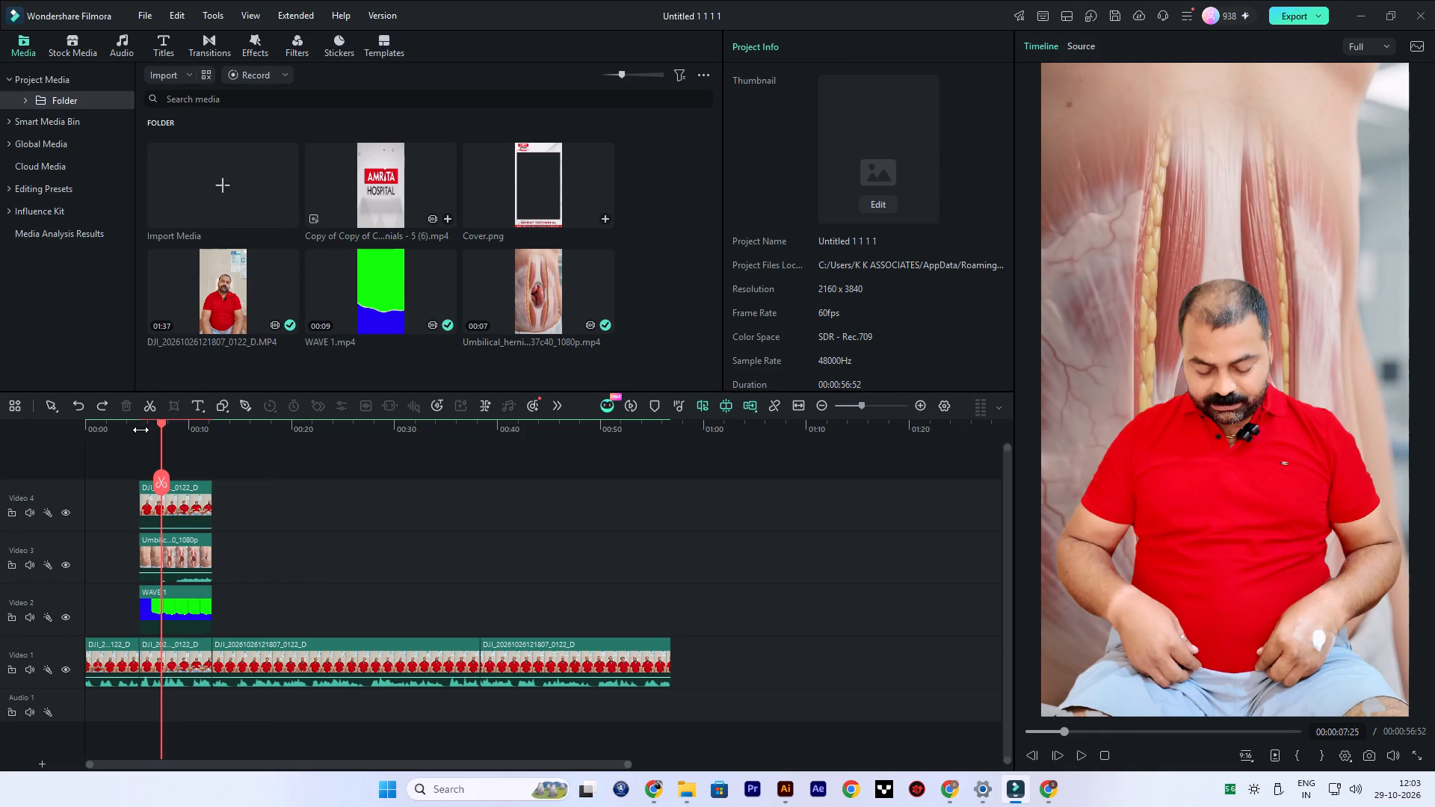
{"action": "key", "text": "ctrl+y"}
{"action": "key", "text": "ctrl+y"}
{"action": "key", "text": "ctrl+y"}
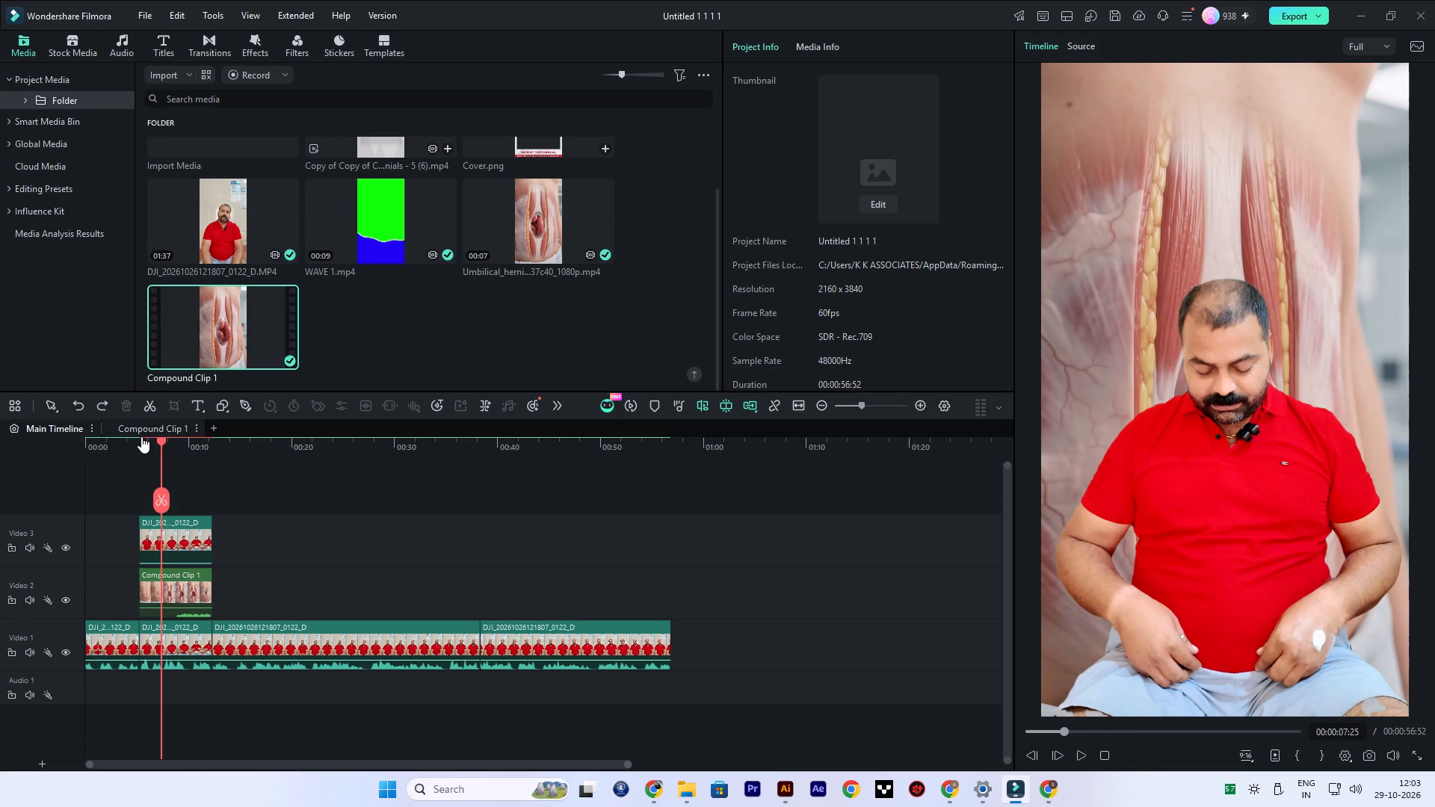
{"action": "key", "text": "ctrl+z"}
Play back the layered section from about 5 s and render the timeline preview.
{"action": "left_click", "coordinate": [138, 424]}
{"action": "key", "text": "space"}
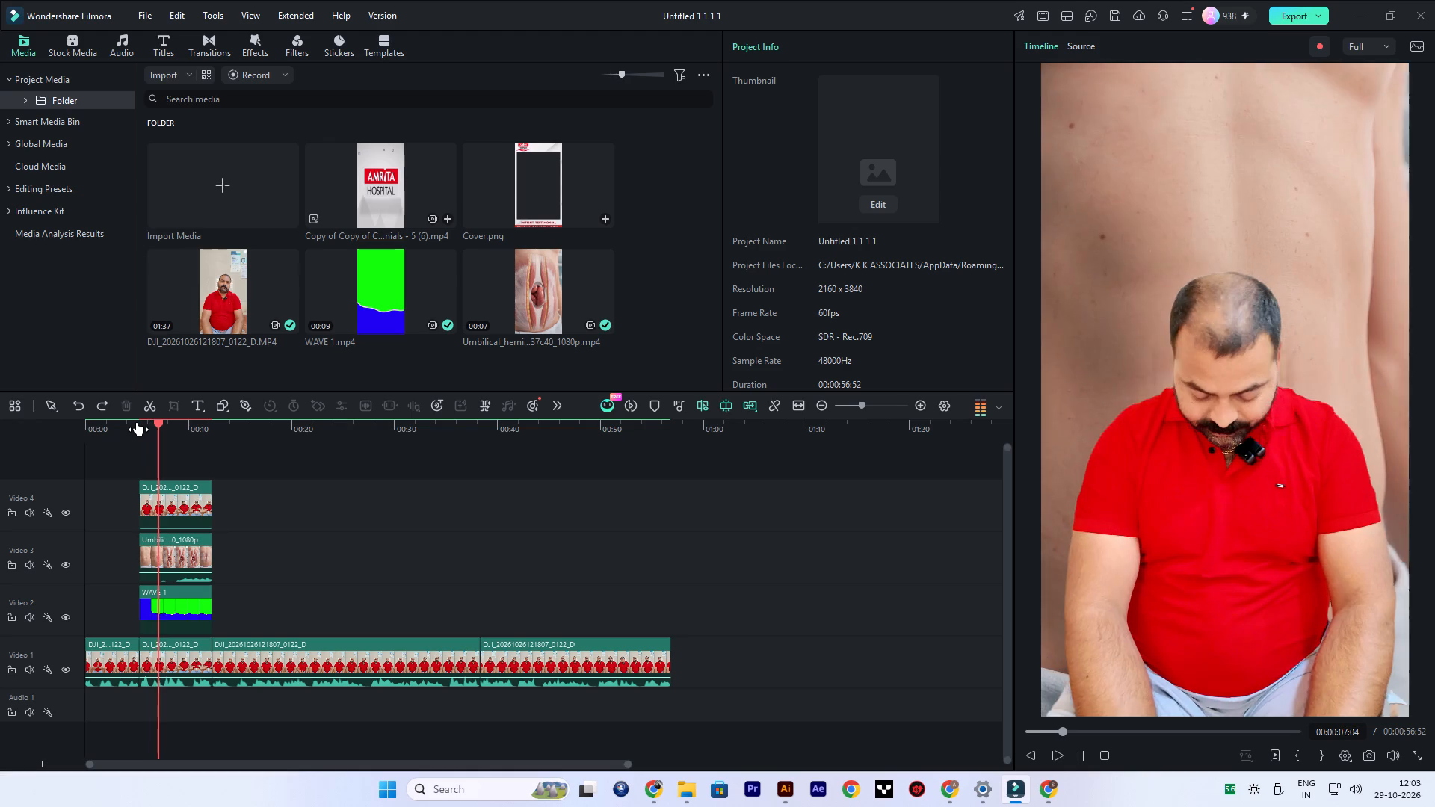
{"action": "key", "text": "space"}
{"action": "left_click_drag", "start_coordinate": [174, 603], "coordinate": [177, 548]}
{"action": "left_click", "coordinate": [143, 423]}
{"action": "key", "text": "space"}
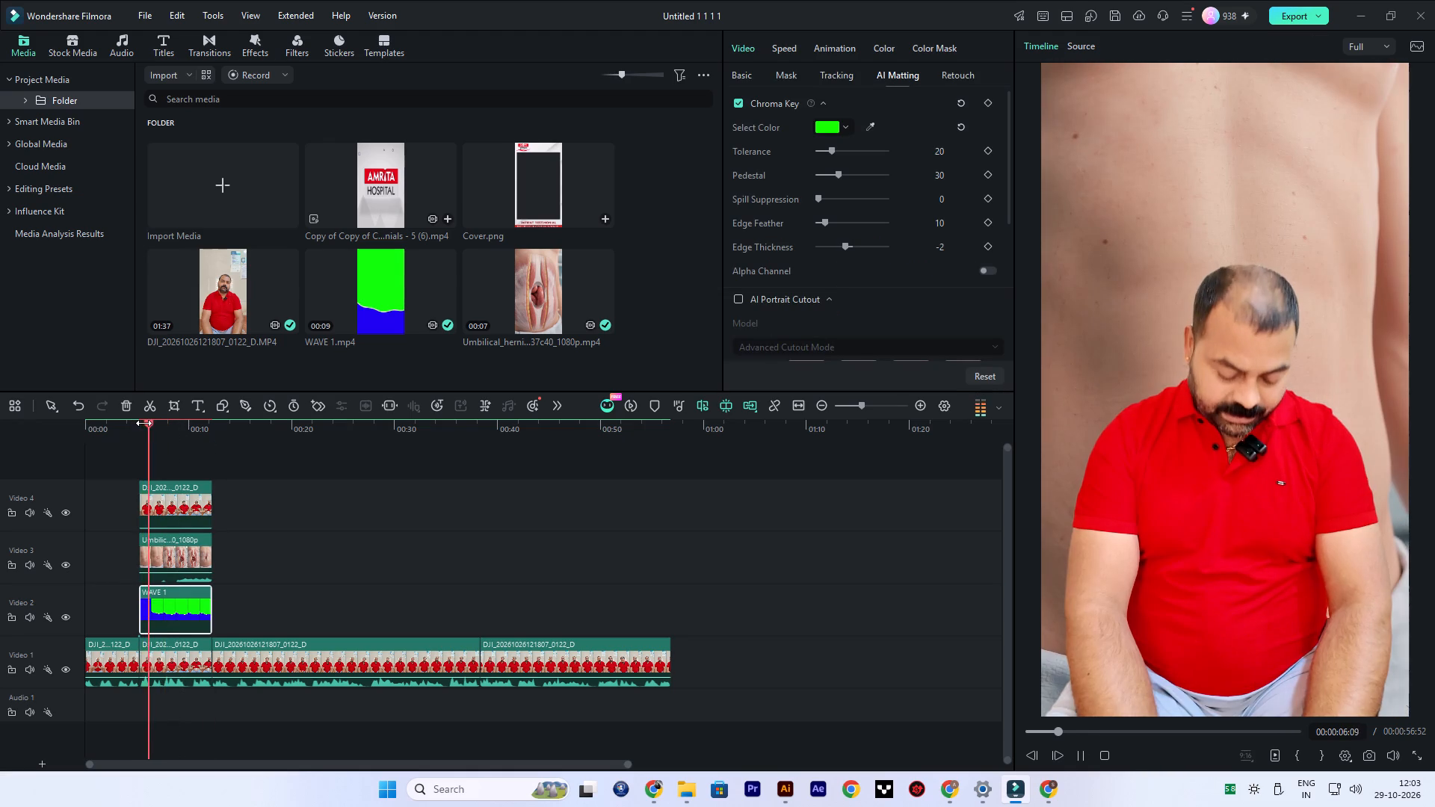
{"action": "key", "text": "space"}
{"action": "key", "text": "Return"}
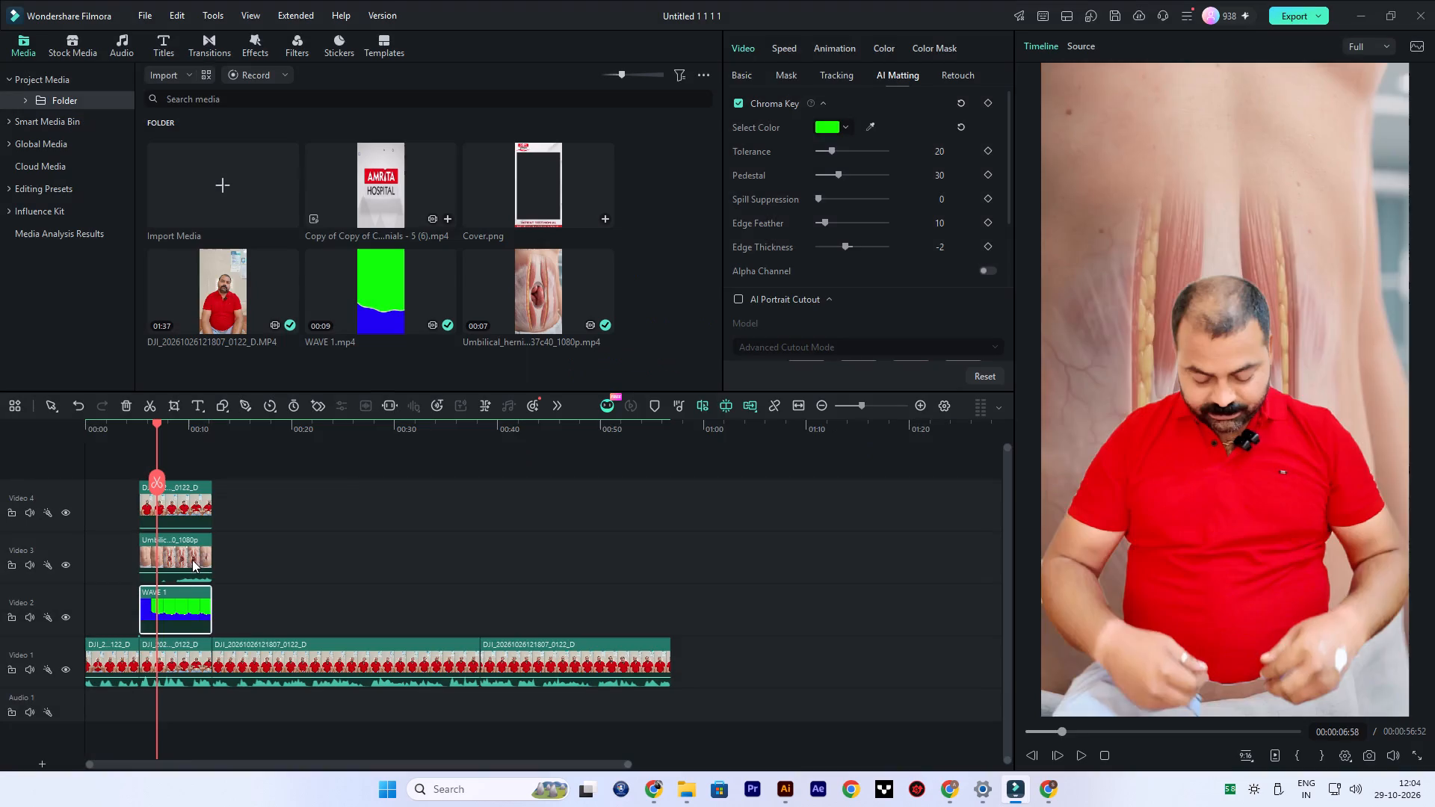
Set the vertical position of the umbilical hernia animation clip on Video 3 to Y 978.
{"action": "left_click", "coordinate": [191, 558]}
{"action": "left_click", "coordinate": [744, 72]}
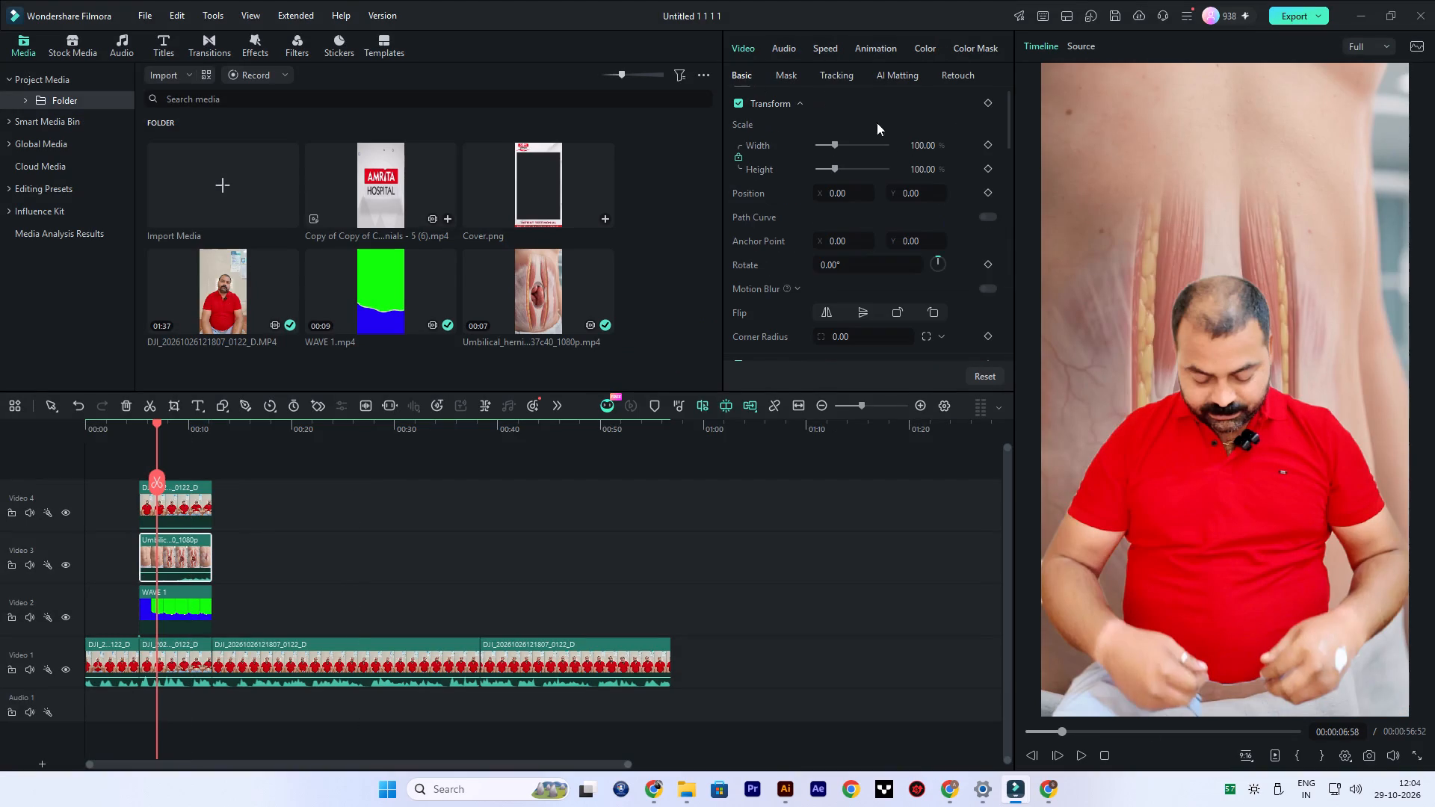
{"action": "left_click", "coordinate": [916, 195]}
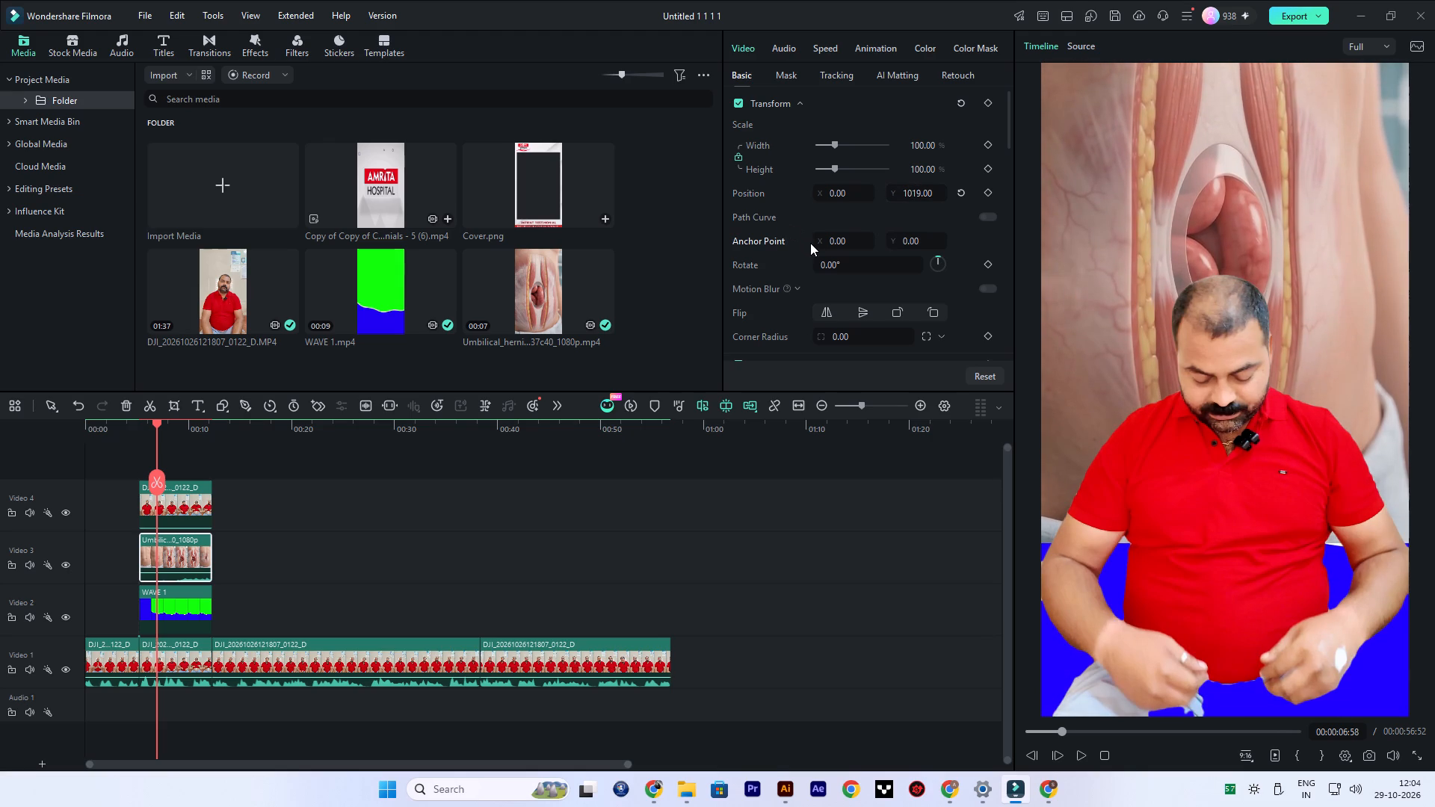
{"action": "left_click", "coordinate": [842, 194]}
{"action": "left_click", "coordinate": [920, 194]}
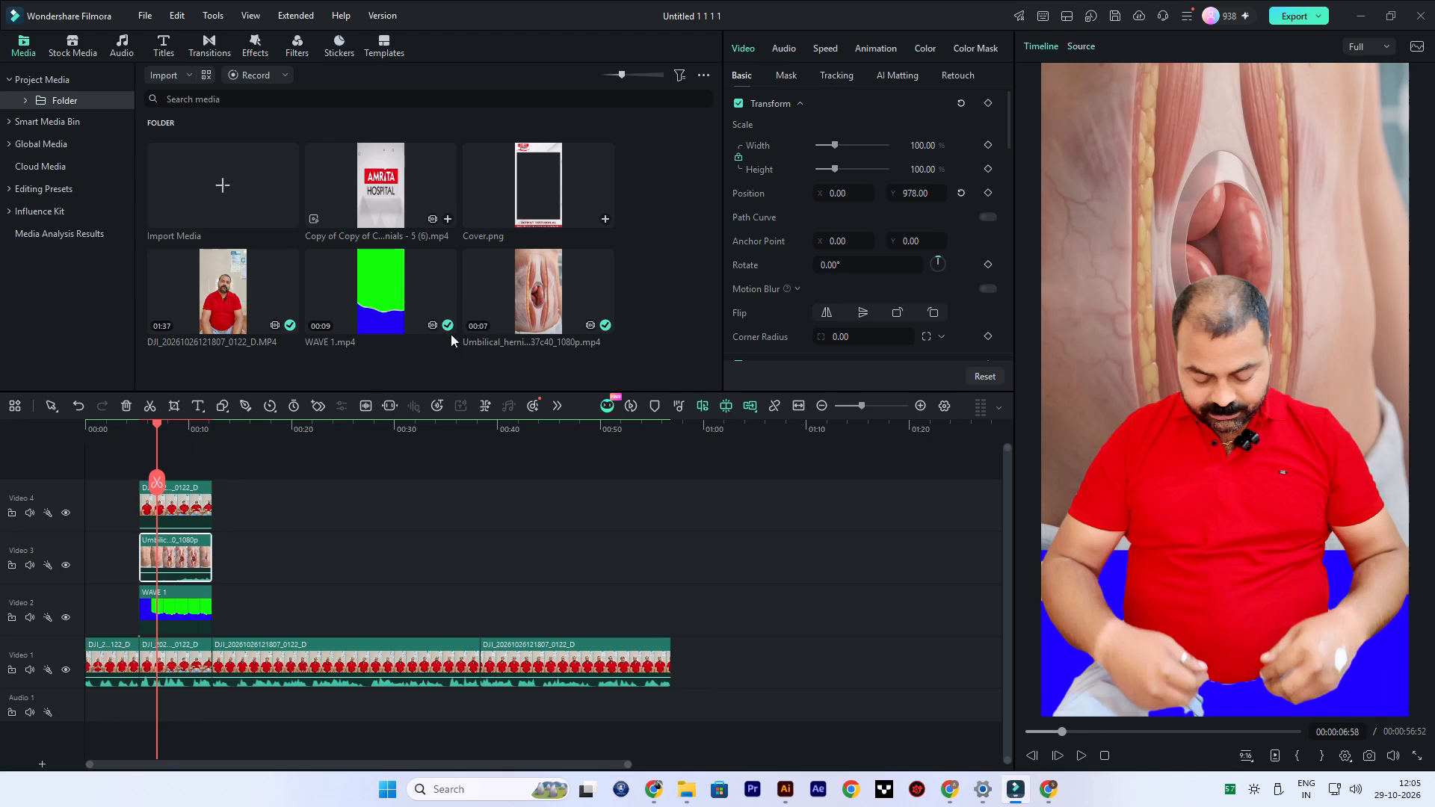
Combine the hernia animation and WAVE 1 clips into a compound clip named Compound Clip 1 at 9:16, 2160x3840.
{"action": "left_click", "coordinate": [271, 563]}
{"action": "left_click_drag", "start_coordinate": [232, 554], "coordinate": [194, 620]}
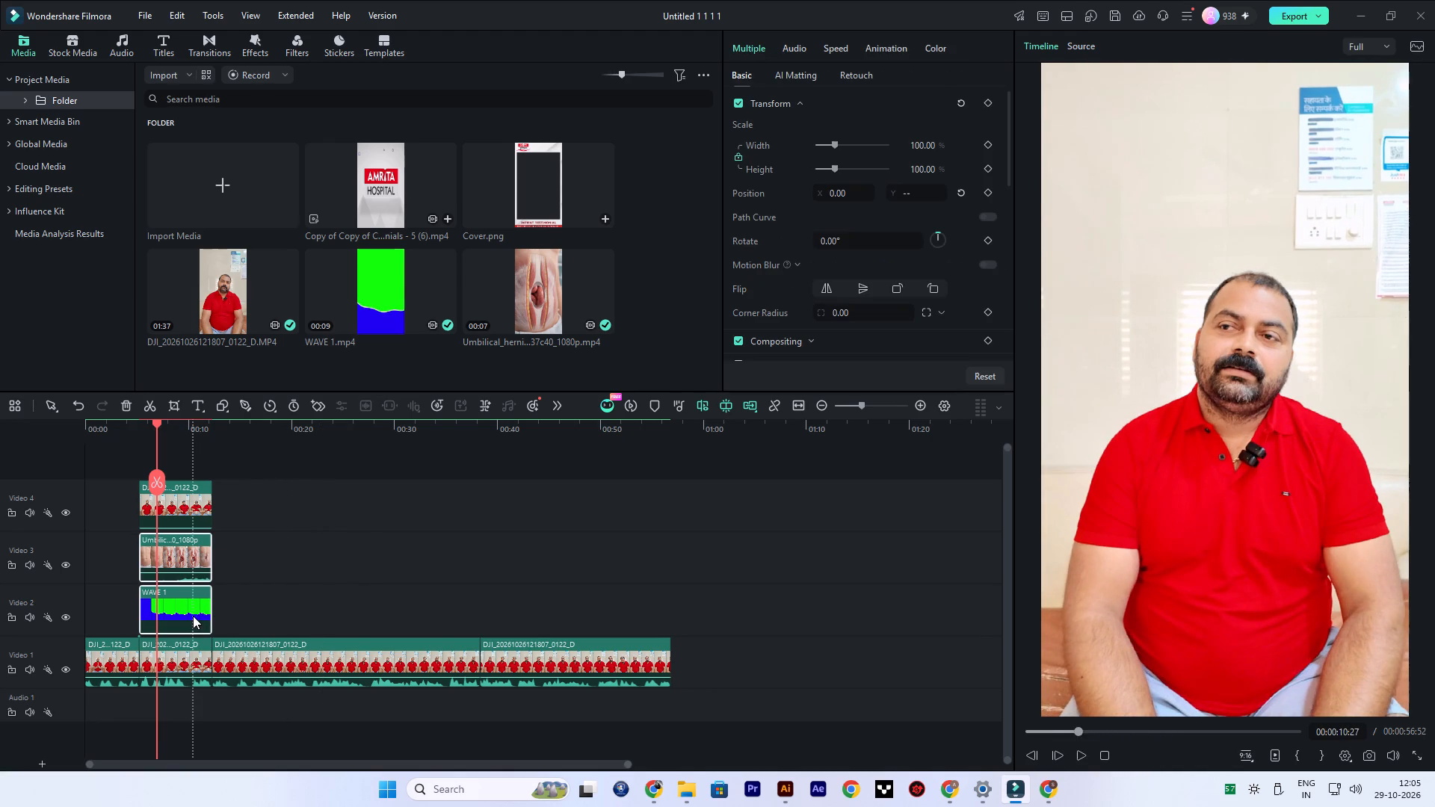
{"action": "right_click", "coordinate": [188, 557]}
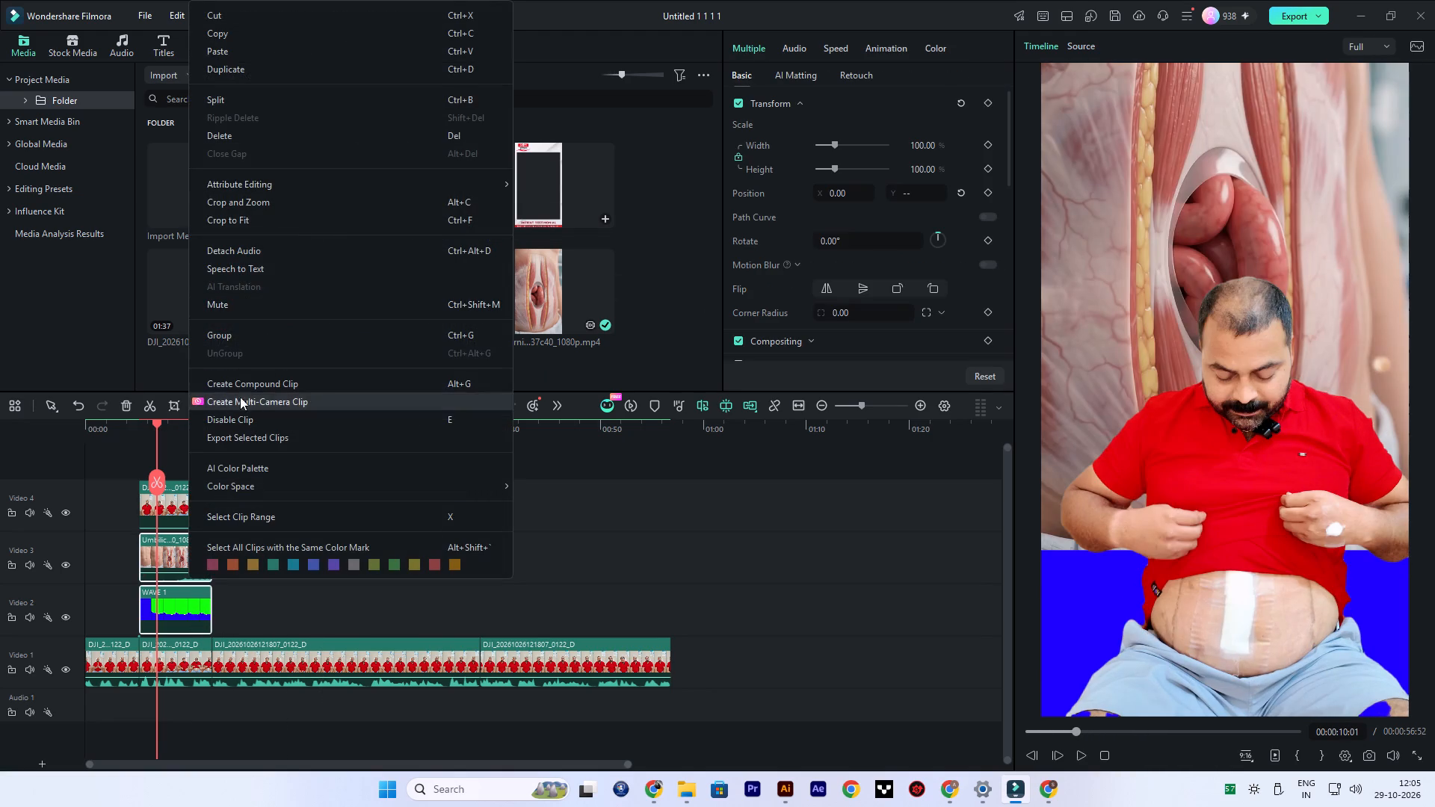
{"action": "left_click", "coordinate": [247, 381]}
{"action": "key", "text": "Return"}
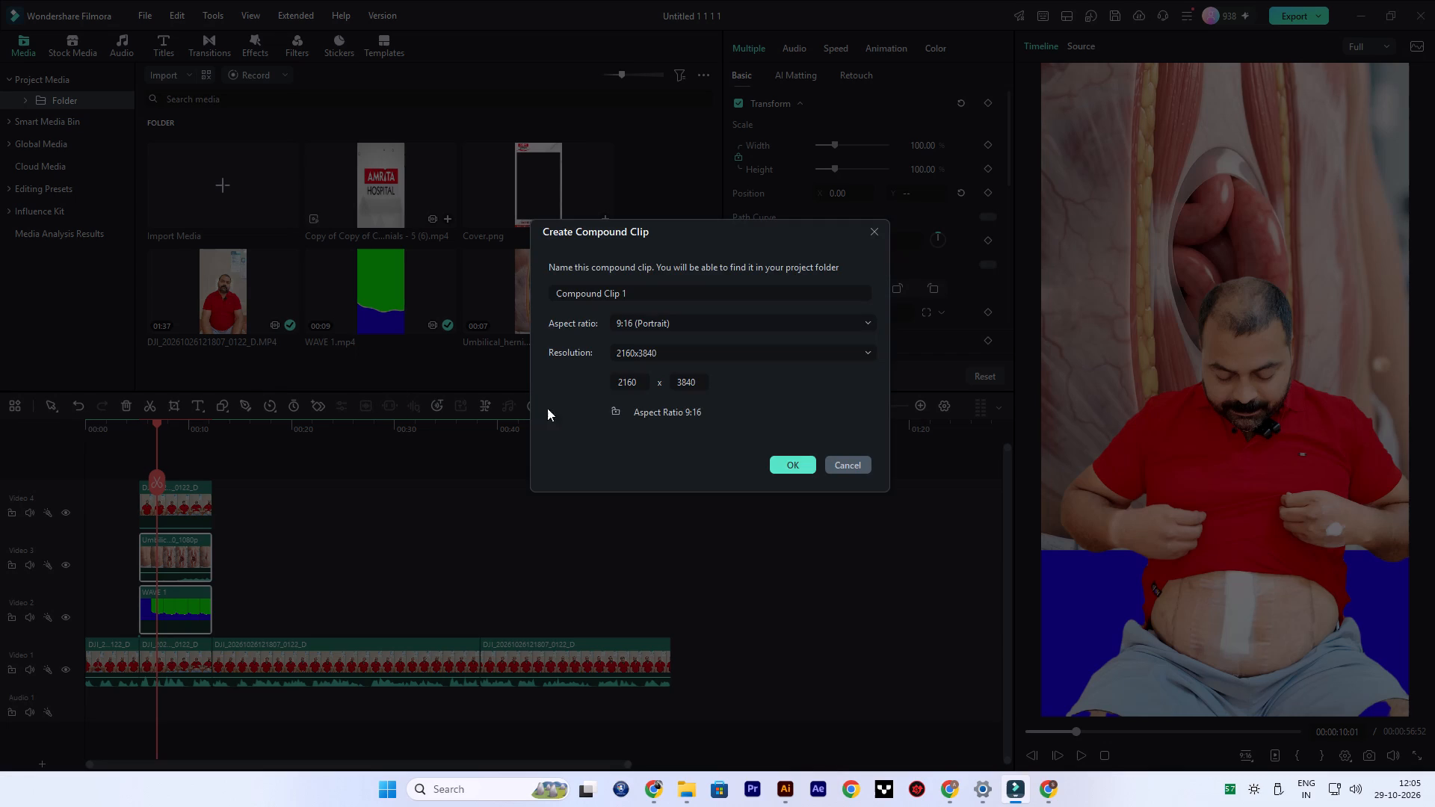
{"action": "left_click", "coordinate": [774, 460]}
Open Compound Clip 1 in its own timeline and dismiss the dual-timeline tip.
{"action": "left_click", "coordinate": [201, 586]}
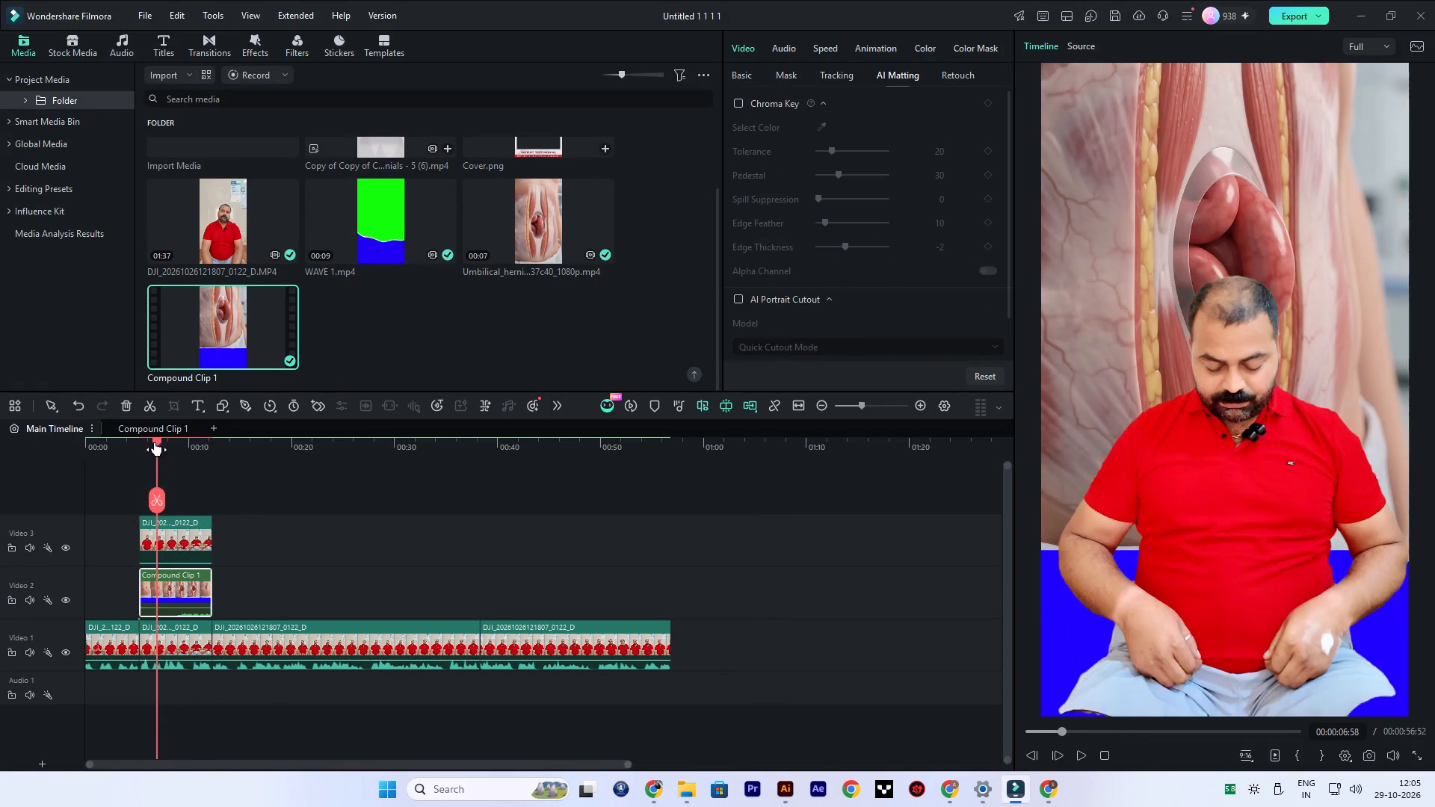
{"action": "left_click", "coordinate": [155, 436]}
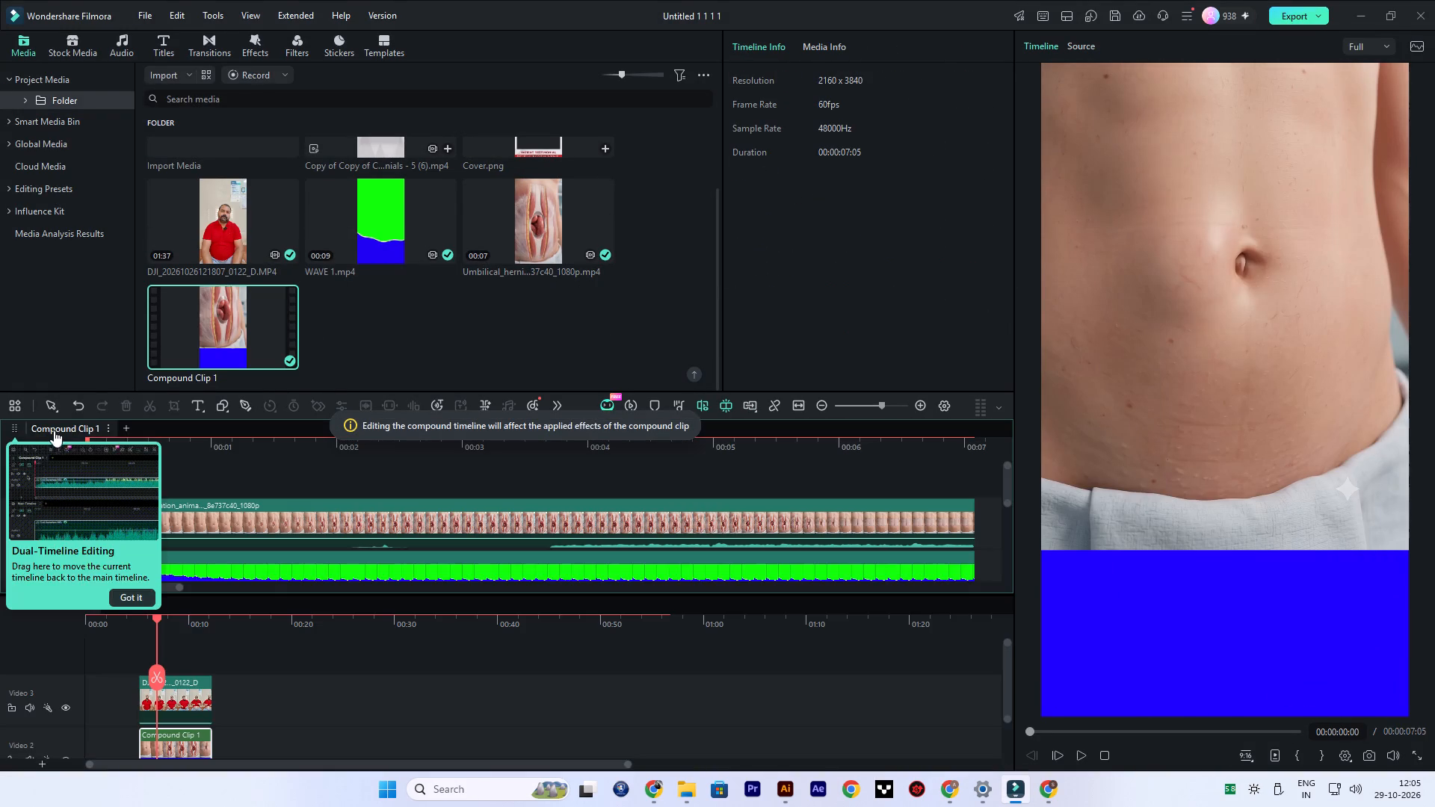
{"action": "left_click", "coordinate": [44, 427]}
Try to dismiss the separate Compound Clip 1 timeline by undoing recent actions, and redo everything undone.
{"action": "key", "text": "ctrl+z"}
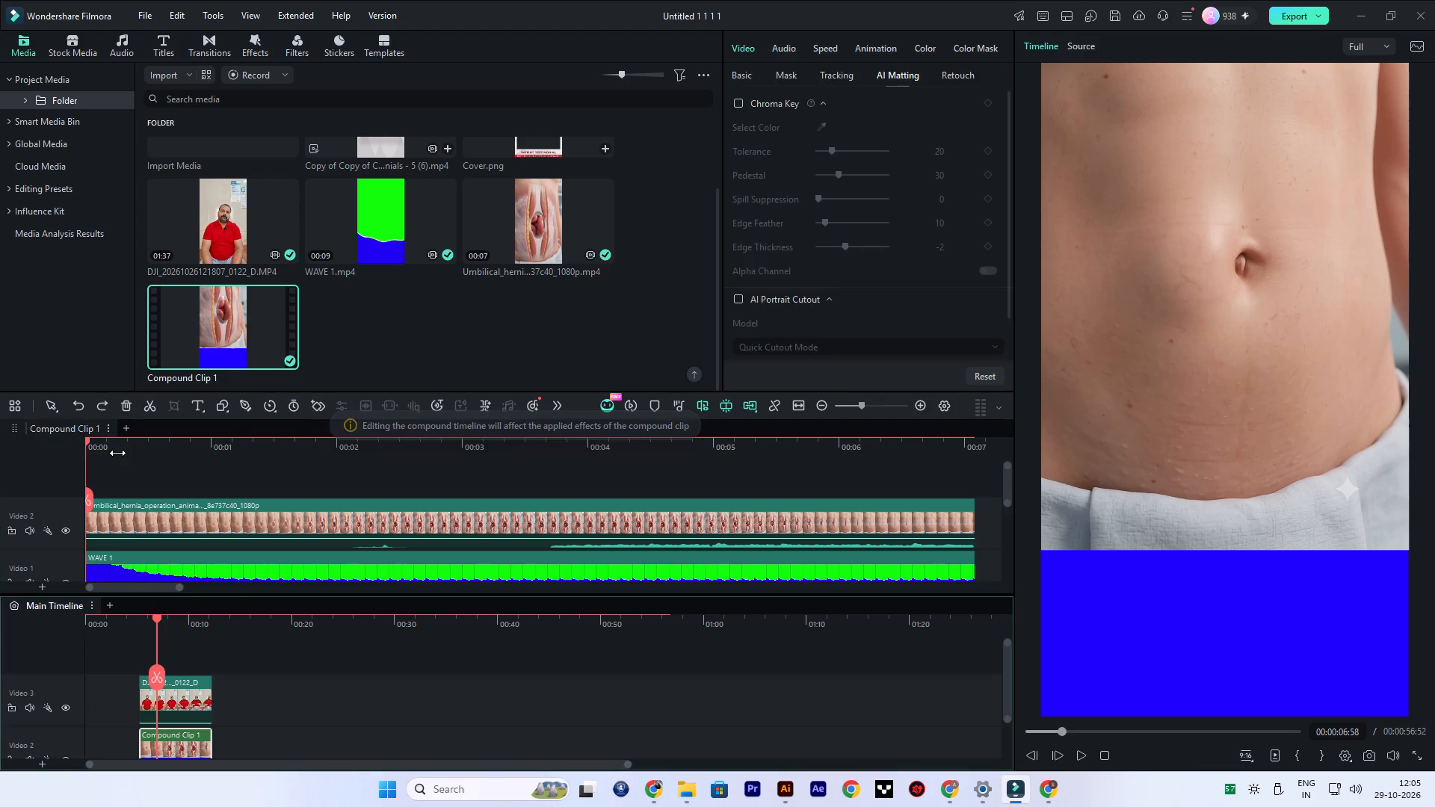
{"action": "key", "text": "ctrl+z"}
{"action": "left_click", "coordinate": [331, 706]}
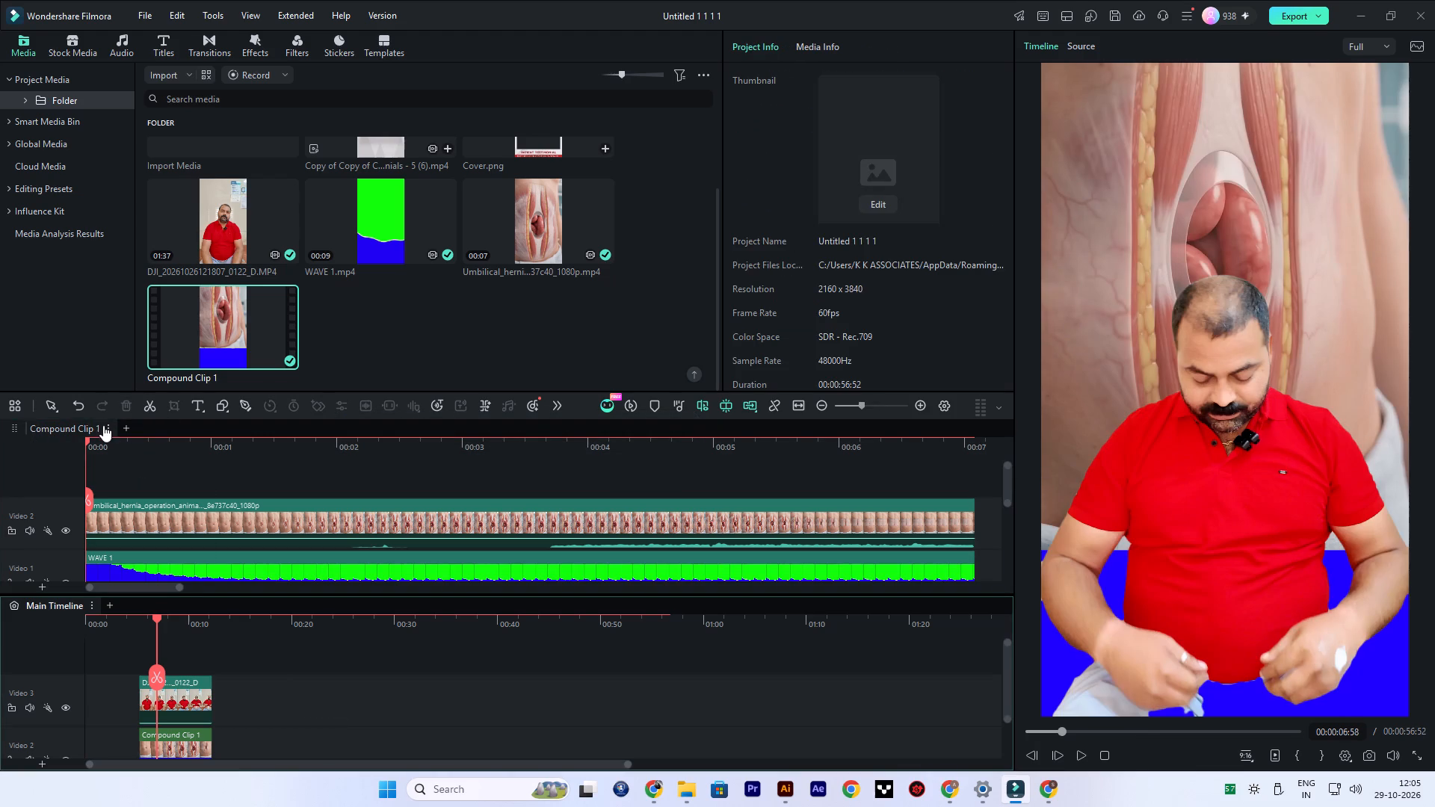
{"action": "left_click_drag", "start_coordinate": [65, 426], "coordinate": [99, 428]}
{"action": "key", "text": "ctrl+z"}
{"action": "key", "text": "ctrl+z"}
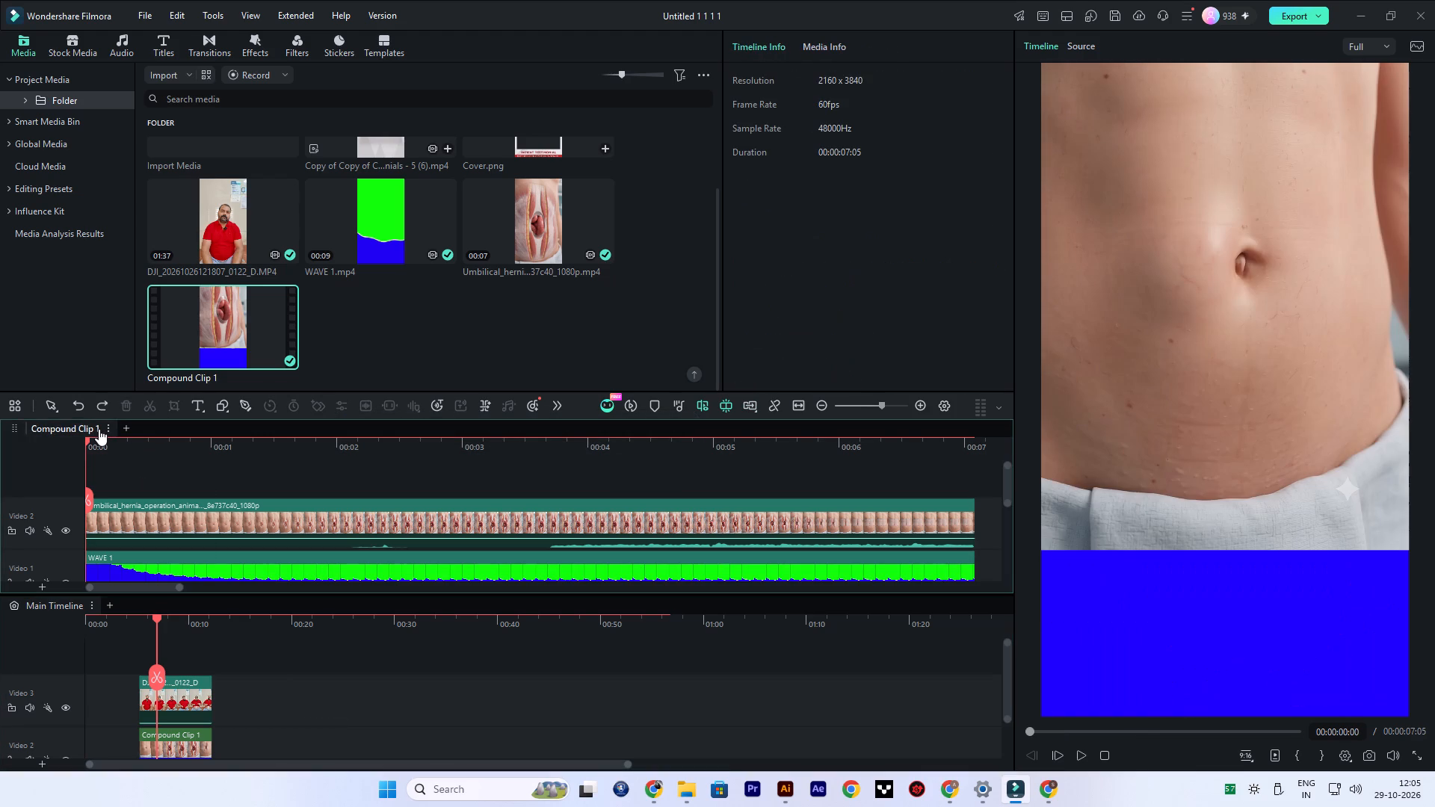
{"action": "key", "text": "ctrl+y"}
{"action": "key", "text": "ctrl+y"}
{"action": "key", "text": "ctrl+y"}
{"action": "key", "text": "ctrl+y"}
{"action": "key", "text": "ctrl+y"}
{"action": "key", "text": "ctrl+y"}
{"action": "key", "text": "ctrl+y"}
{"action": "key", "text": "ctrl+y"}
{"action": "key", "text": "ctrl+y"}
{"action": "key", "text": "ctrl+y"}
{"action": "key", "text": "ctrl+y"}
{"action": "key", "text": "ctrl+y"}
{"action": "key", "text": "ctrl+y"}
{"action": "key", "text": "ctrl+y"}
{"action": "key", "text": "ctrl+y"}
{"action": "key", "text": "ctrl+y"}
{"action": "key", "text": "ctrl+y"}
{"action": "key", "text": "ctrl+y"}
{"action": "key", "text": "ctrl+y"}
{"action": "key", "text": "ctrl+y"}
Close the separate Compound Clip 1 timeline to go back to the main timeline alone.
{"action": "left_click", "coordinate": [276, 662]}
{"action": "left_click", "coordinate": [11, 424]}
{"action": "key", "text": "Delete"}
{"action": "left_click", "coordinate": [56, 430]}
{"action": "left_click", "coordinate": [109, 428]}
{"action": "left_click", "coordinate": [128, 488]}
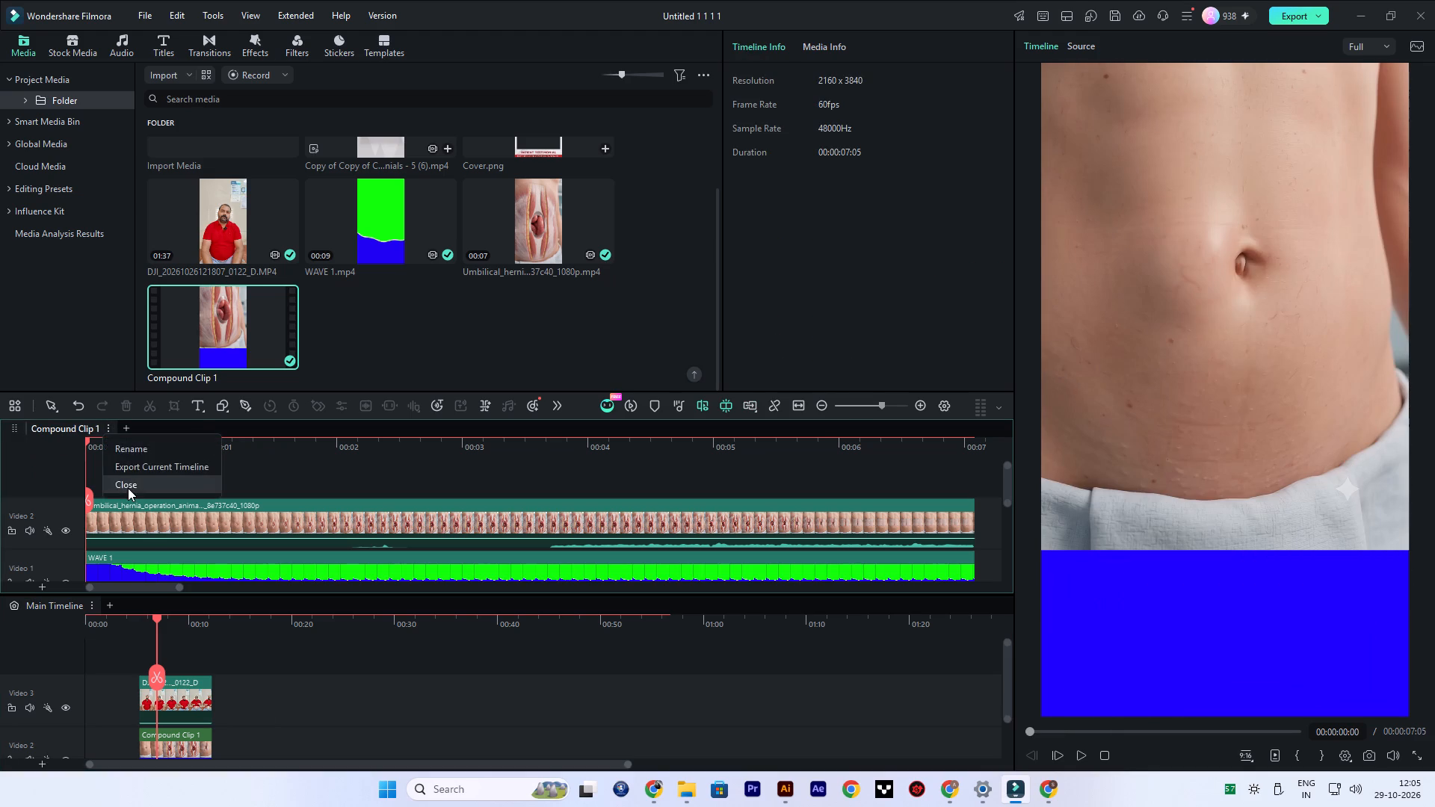
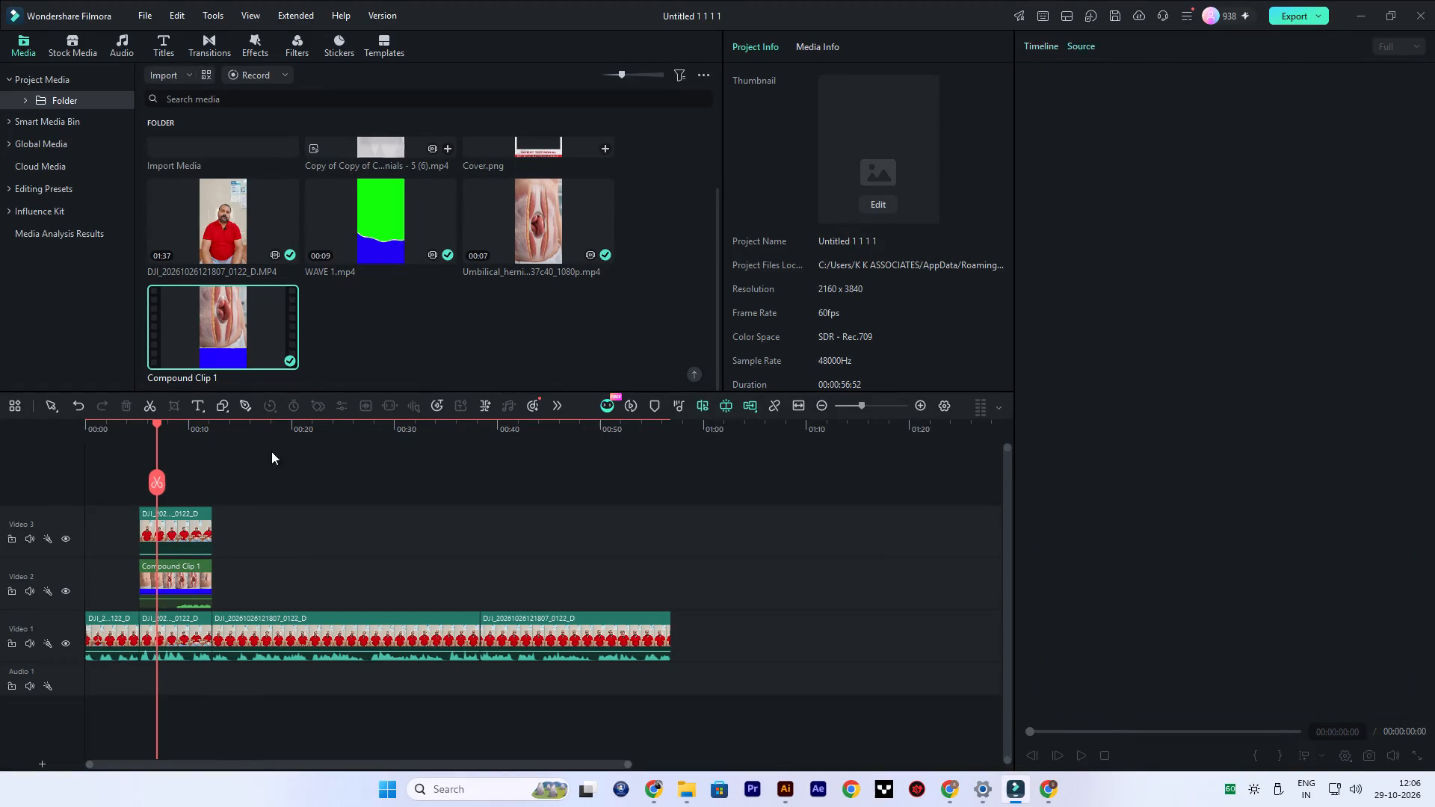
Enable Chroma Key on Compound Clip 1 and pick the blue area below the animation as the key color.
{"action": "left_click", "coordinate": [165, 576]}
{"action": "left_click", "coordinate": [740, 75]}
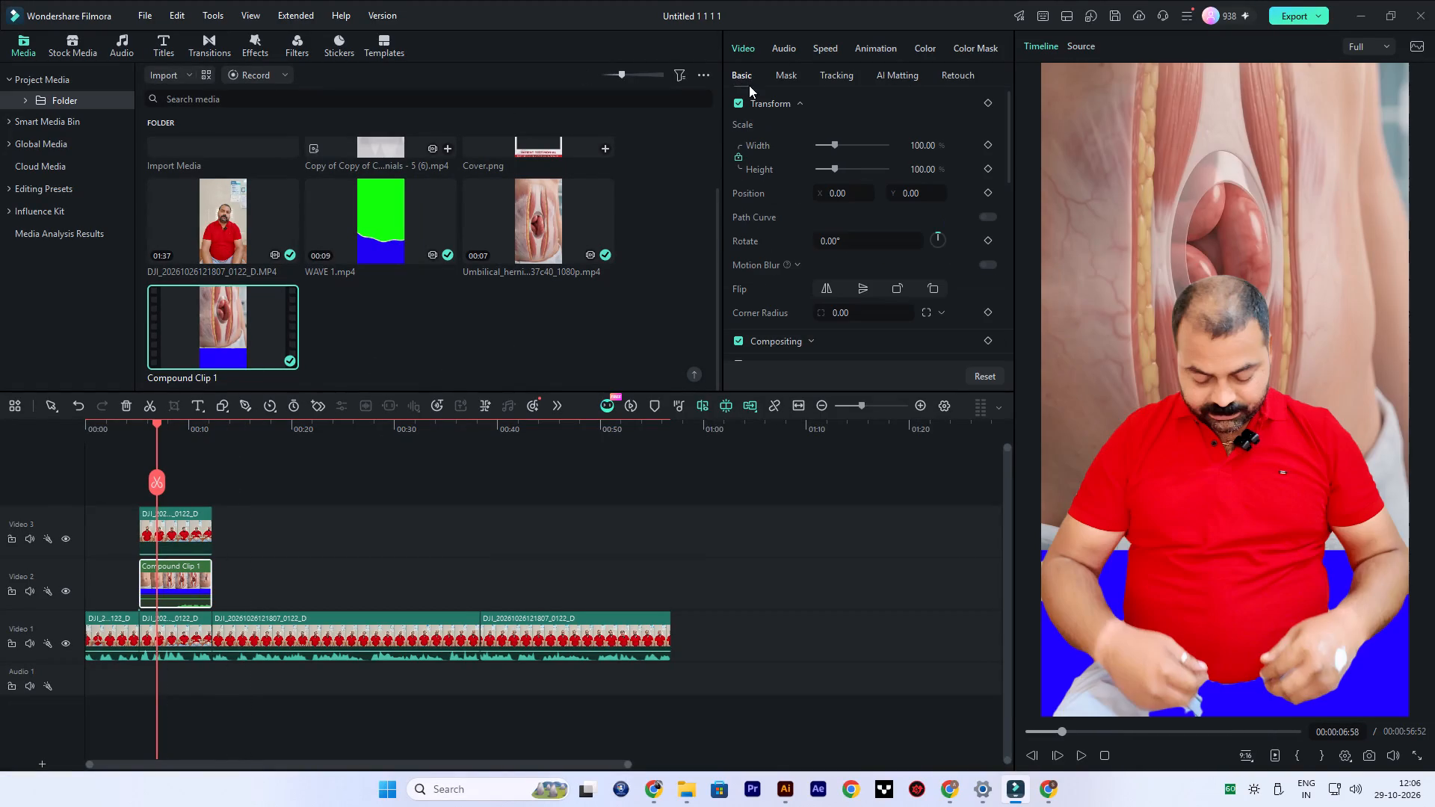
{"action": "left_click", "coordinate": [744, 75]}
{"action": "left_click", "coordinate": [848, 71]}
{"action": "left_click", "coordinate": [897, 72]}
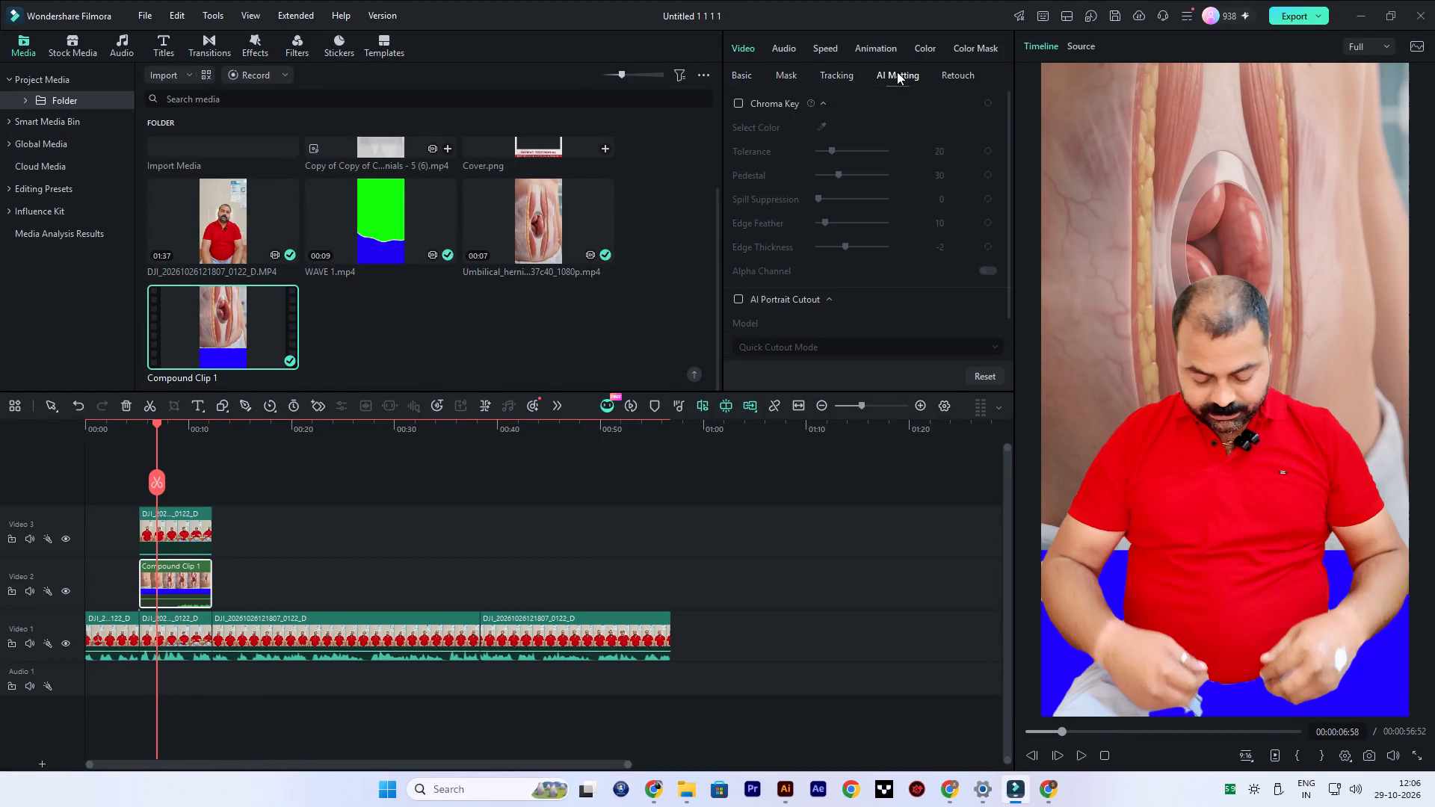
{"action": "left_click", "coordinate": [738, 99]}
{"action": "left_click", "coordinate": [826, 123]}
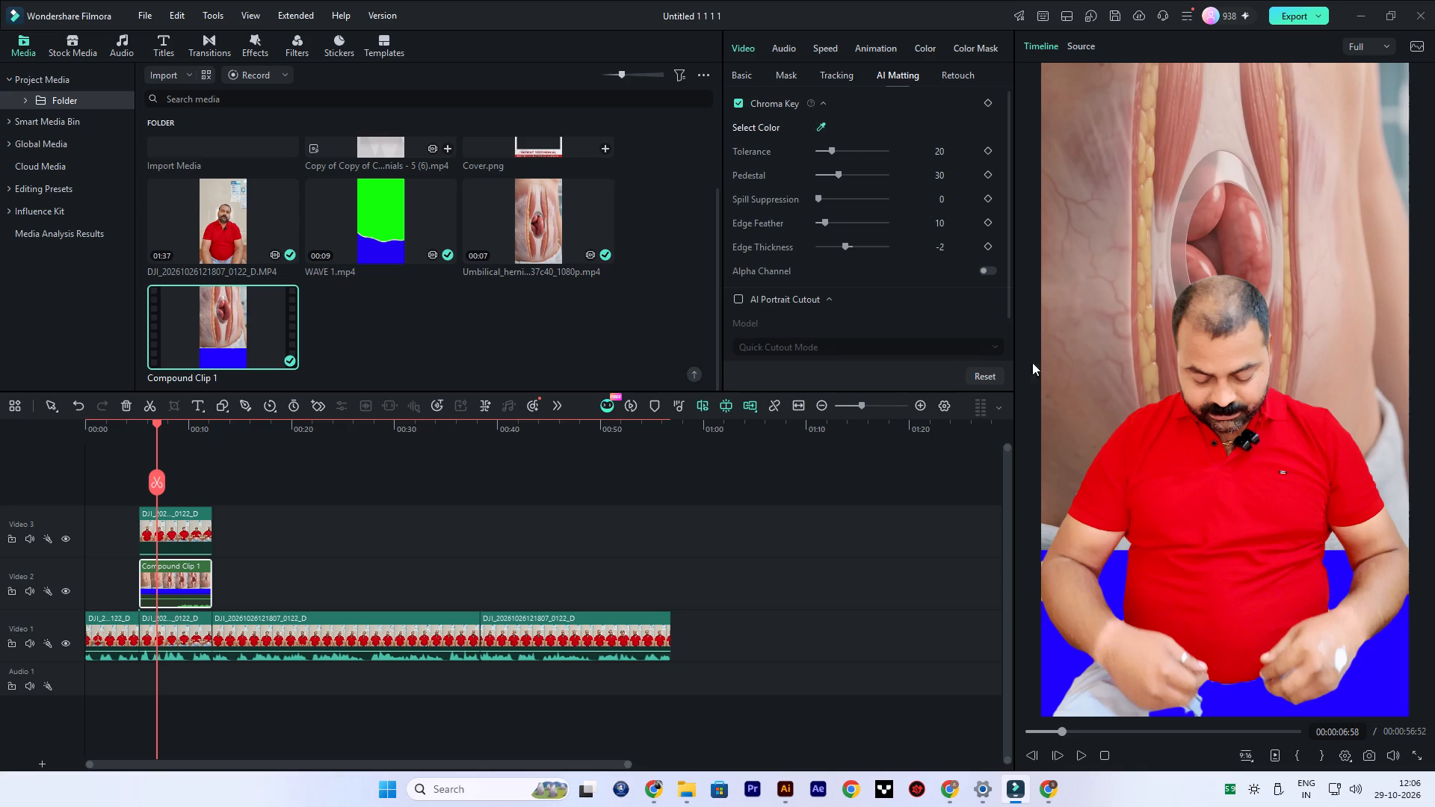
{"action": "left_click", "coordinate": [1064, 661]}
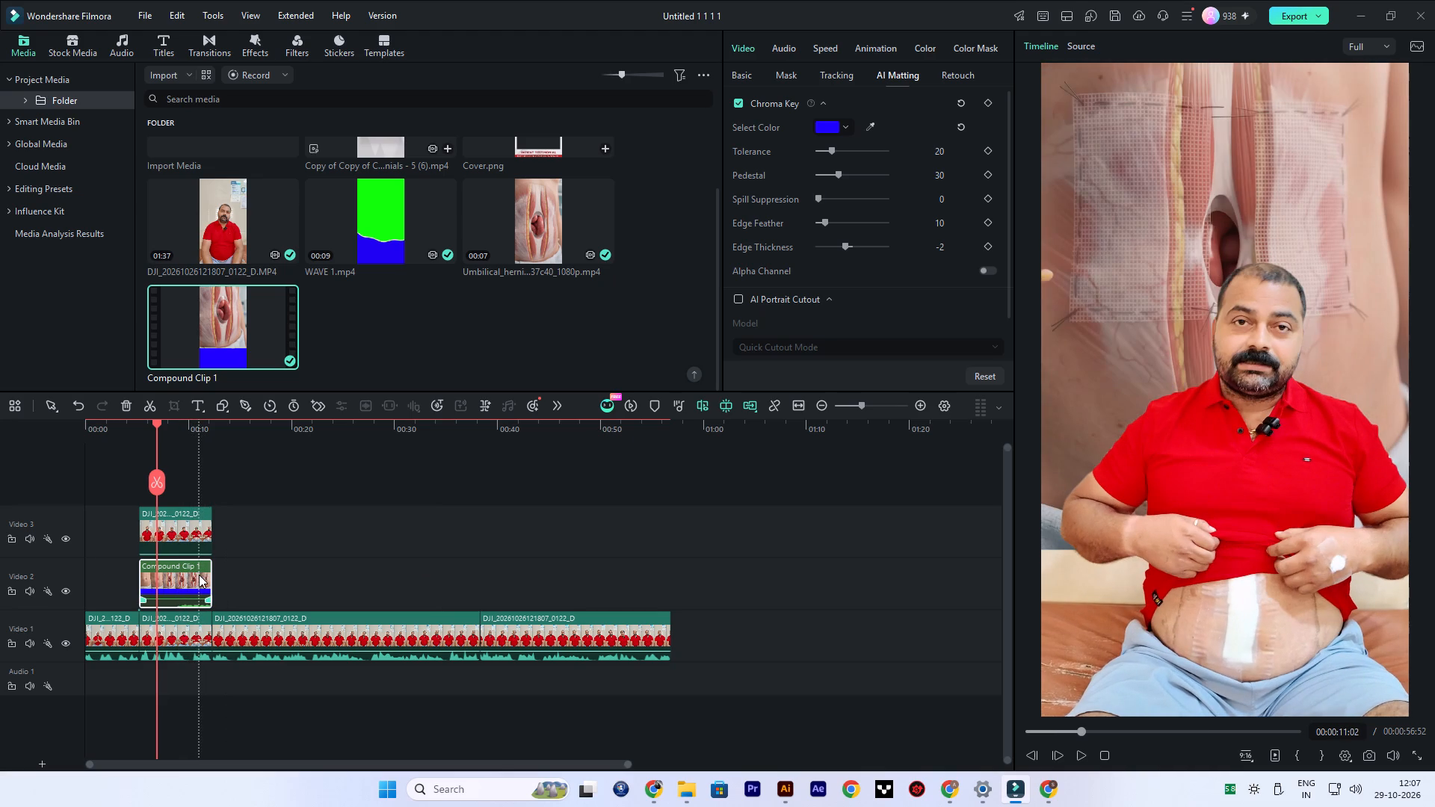
Undo the chroma key and the compound clip, restoring the hernia animation and WAVE 1 as separate clips.
{"action": "left_click", "coordinate": [199, 575]}
{"action": "key", "text": "ctrl+z"}
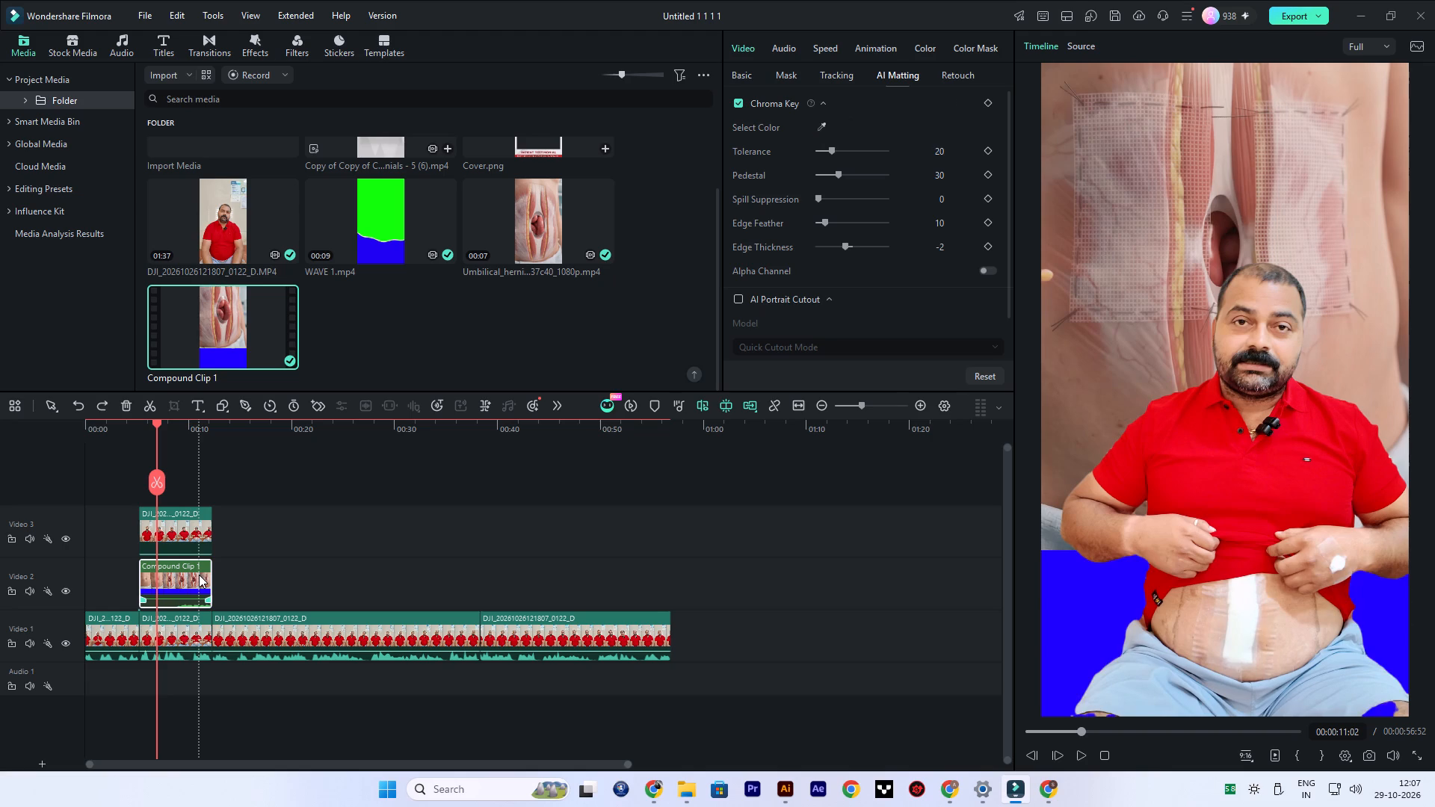
{"action": "key", "text": "ctrl+z"}
{"action": "key", "text": "ctrl+z"}
{"action": "key", "text": "ctrl+z"}
{"action": "key", "text": "ctrl+z"}
{"action": "key", "text": "ctrl+z"}
{"action": "key", "text": "ctrl+z"}
{"action": "key", "text": "ctrl+z"}
{"action": "key", "text": "ctrl+z"}
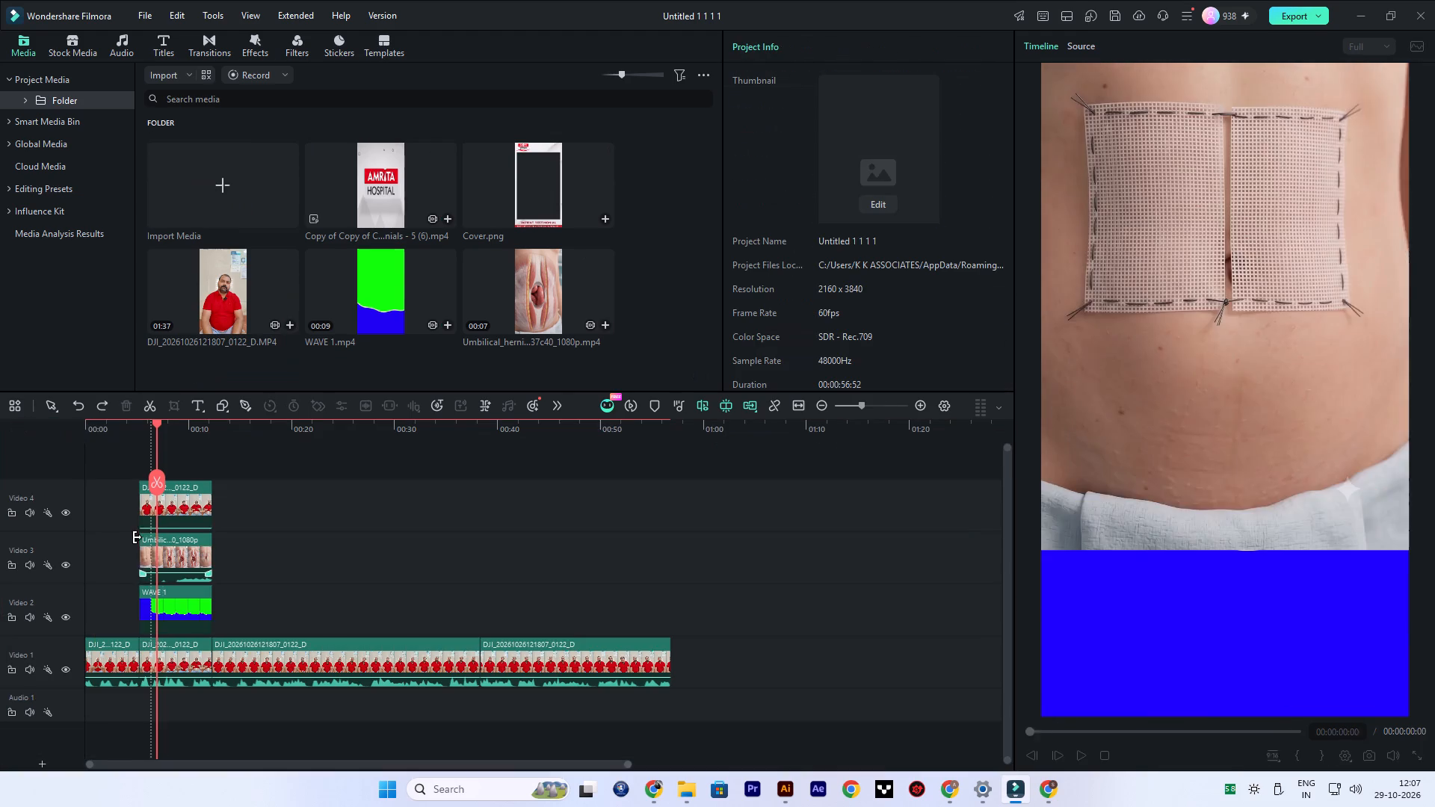
{"action": "key", "text": "ctrl+z"}
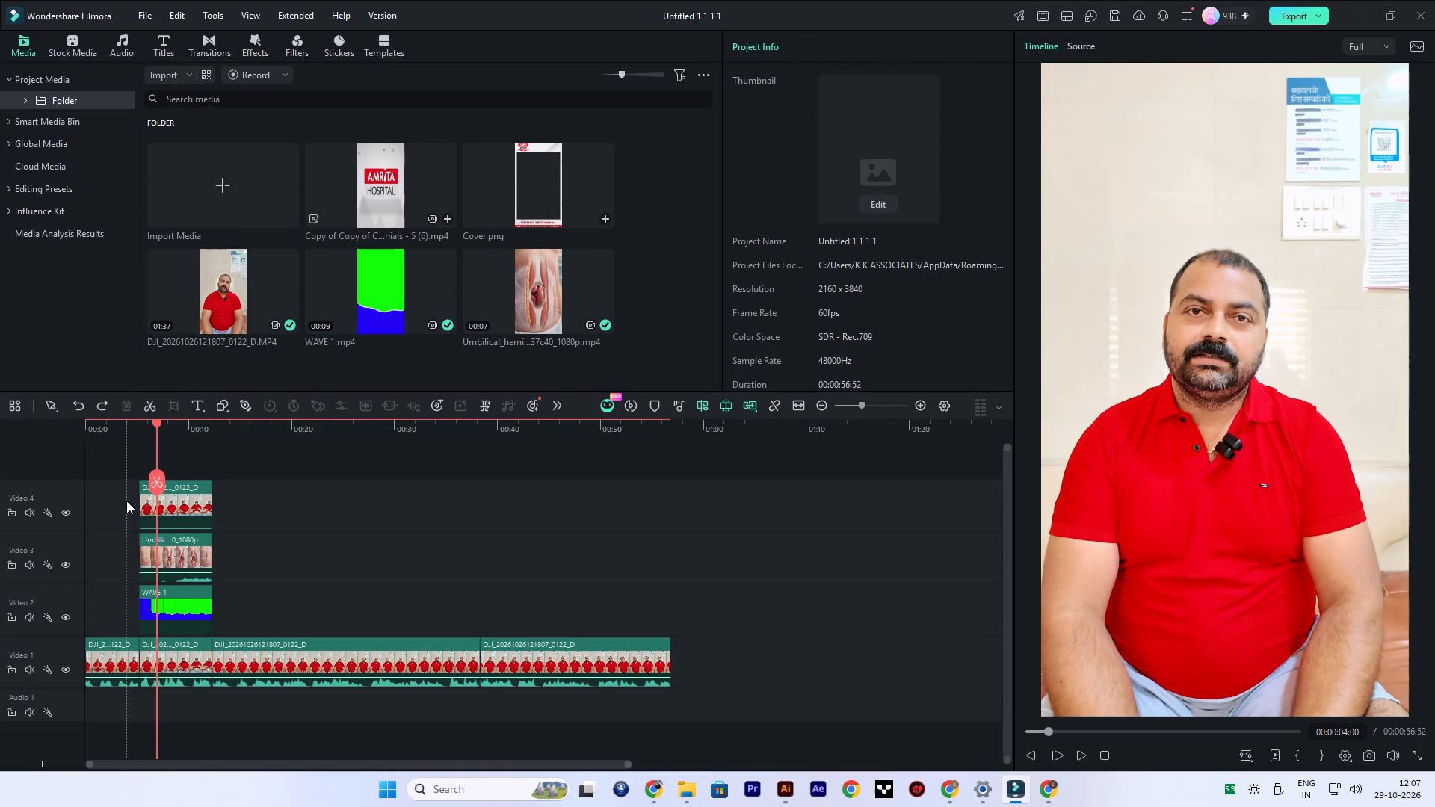
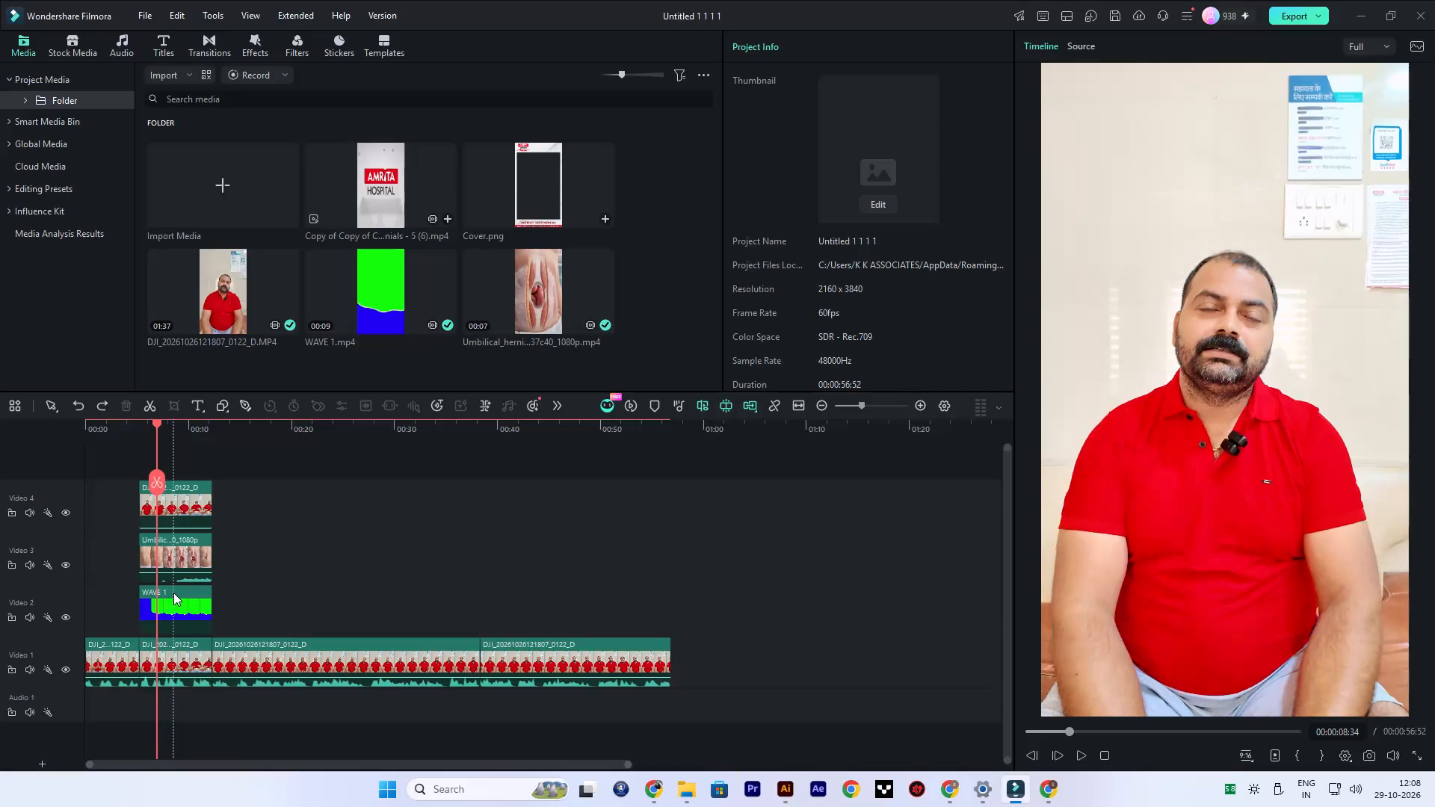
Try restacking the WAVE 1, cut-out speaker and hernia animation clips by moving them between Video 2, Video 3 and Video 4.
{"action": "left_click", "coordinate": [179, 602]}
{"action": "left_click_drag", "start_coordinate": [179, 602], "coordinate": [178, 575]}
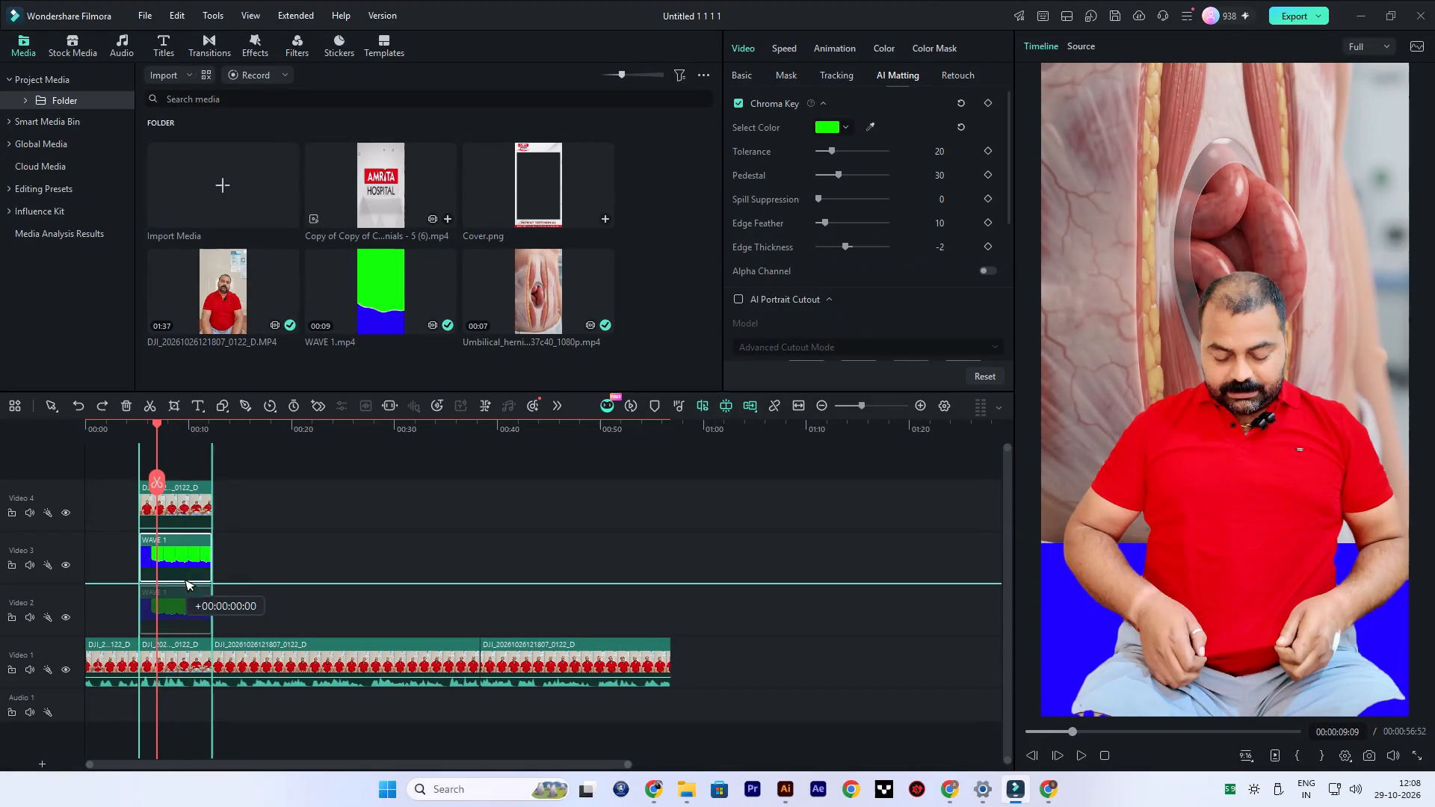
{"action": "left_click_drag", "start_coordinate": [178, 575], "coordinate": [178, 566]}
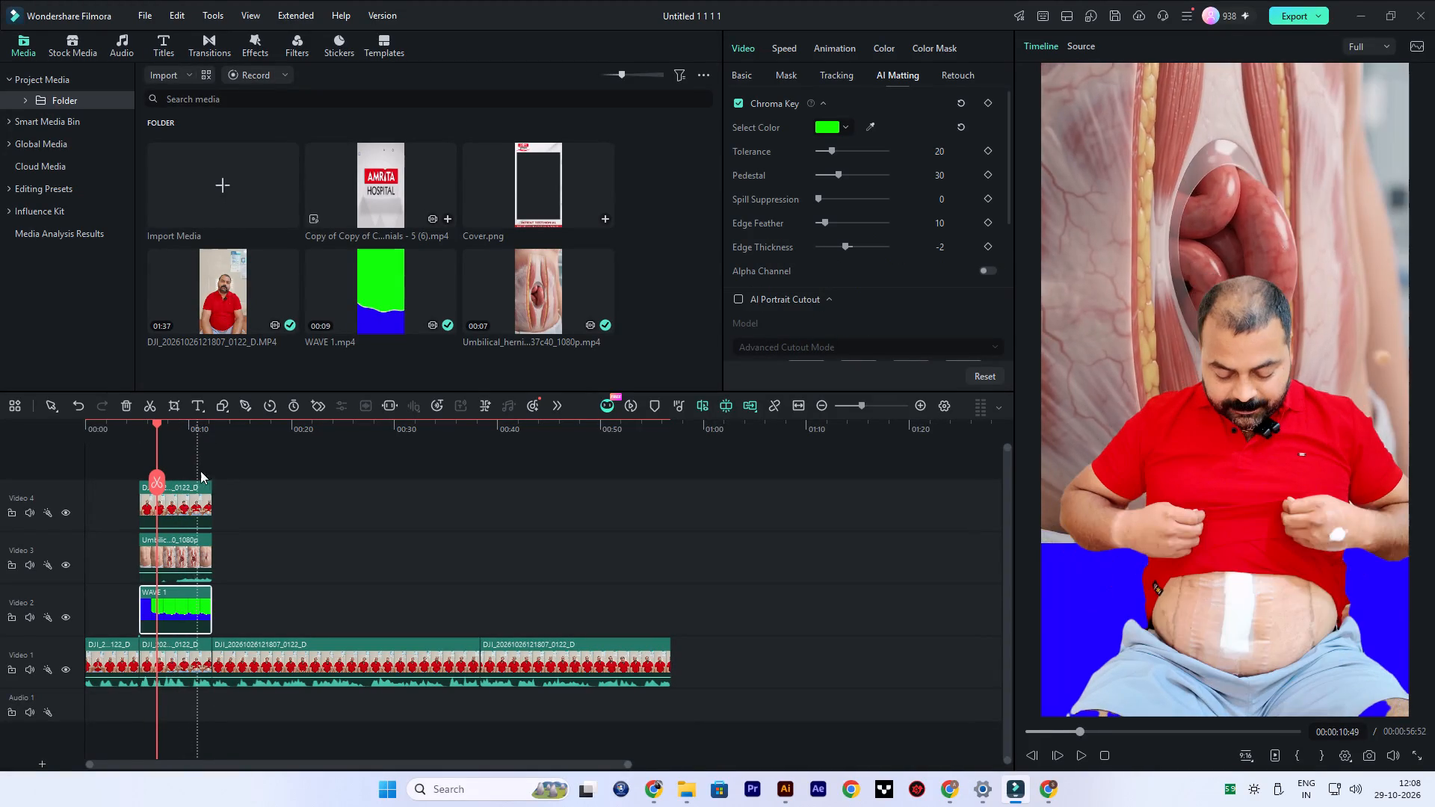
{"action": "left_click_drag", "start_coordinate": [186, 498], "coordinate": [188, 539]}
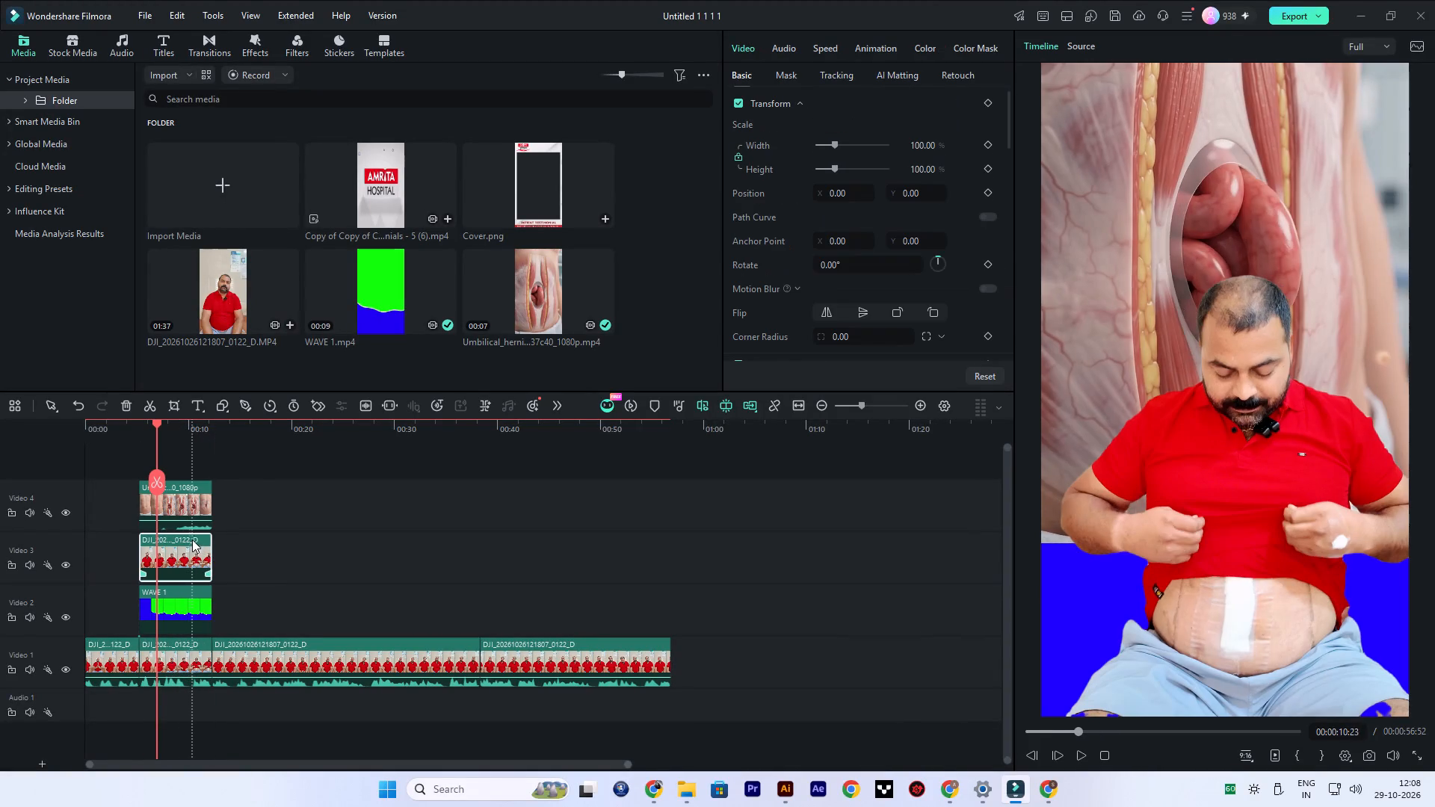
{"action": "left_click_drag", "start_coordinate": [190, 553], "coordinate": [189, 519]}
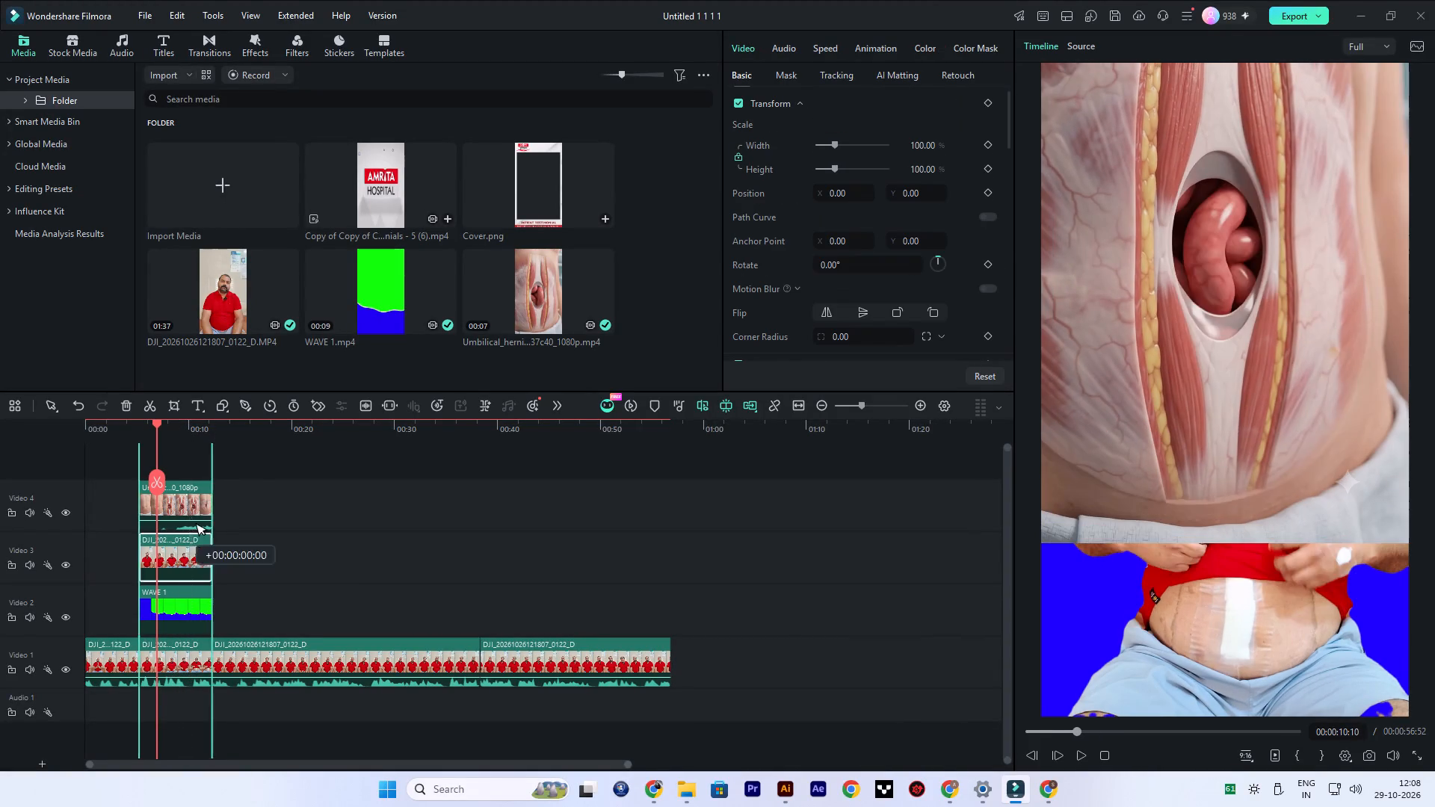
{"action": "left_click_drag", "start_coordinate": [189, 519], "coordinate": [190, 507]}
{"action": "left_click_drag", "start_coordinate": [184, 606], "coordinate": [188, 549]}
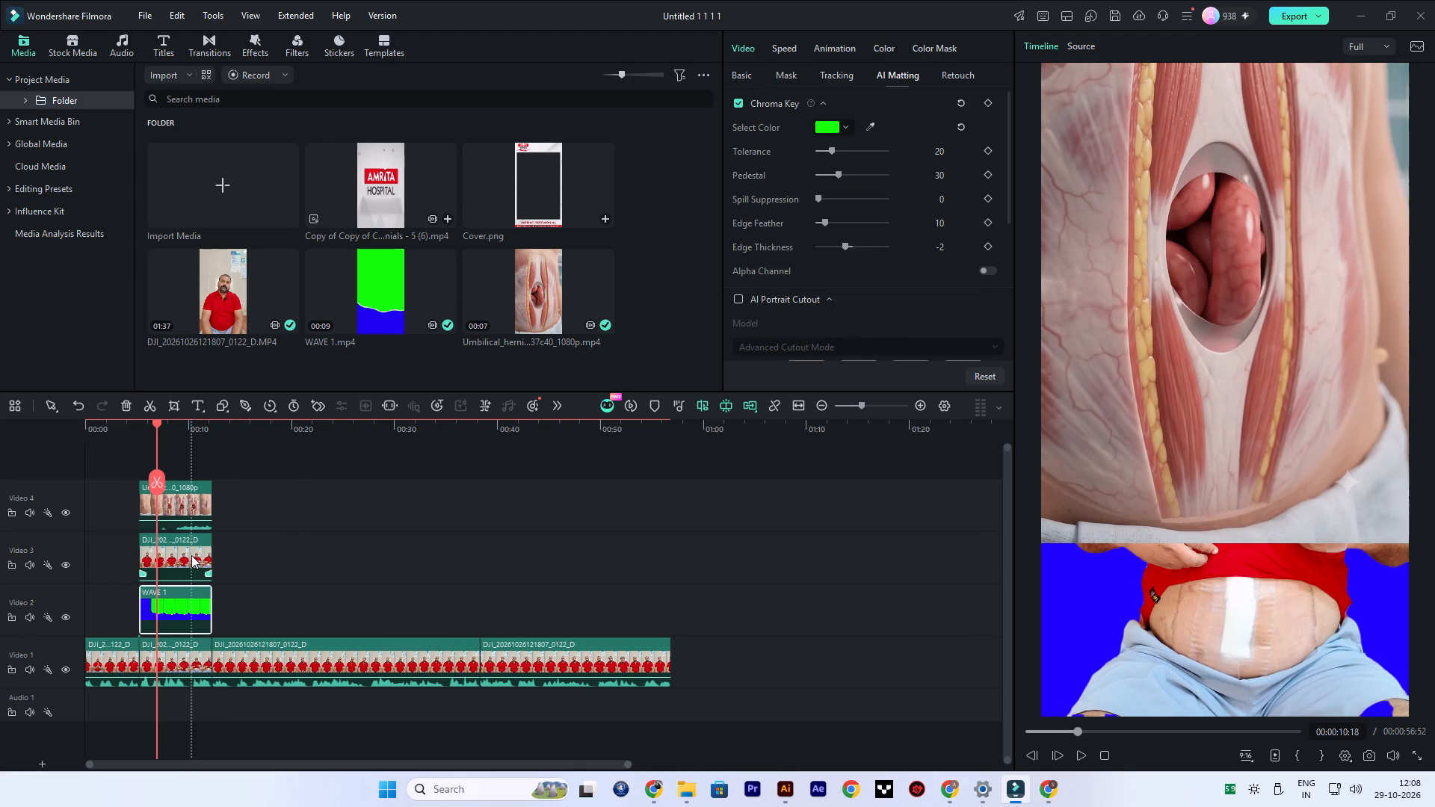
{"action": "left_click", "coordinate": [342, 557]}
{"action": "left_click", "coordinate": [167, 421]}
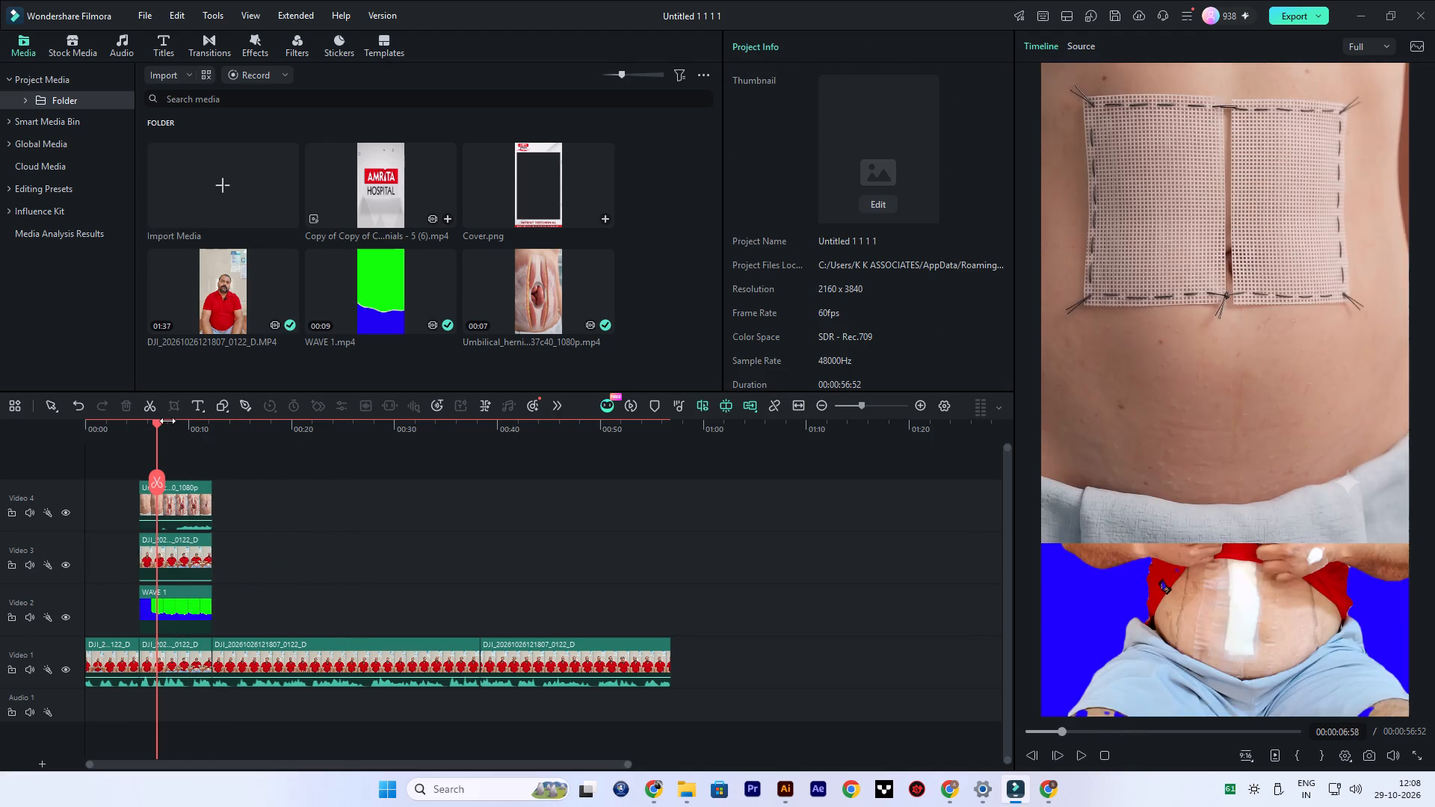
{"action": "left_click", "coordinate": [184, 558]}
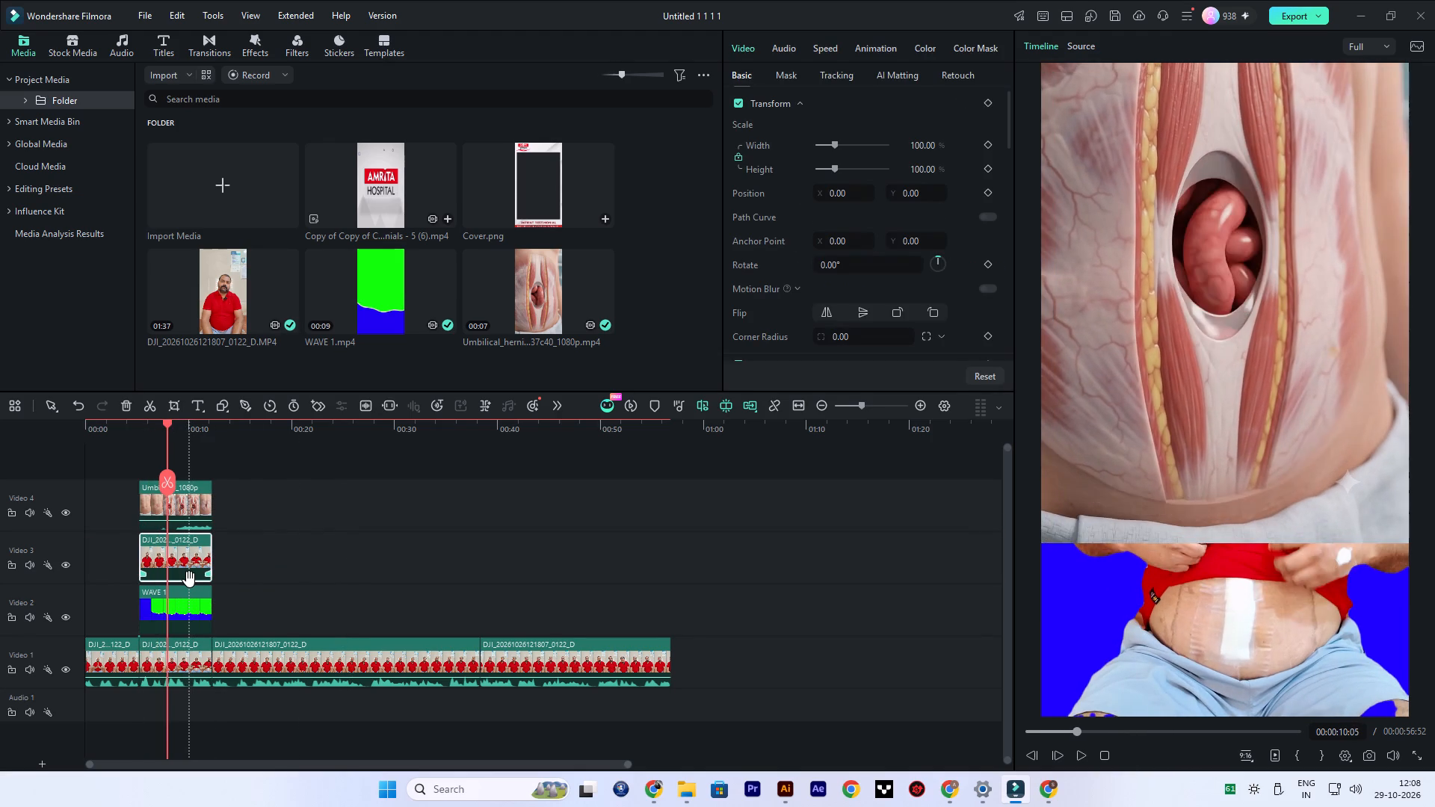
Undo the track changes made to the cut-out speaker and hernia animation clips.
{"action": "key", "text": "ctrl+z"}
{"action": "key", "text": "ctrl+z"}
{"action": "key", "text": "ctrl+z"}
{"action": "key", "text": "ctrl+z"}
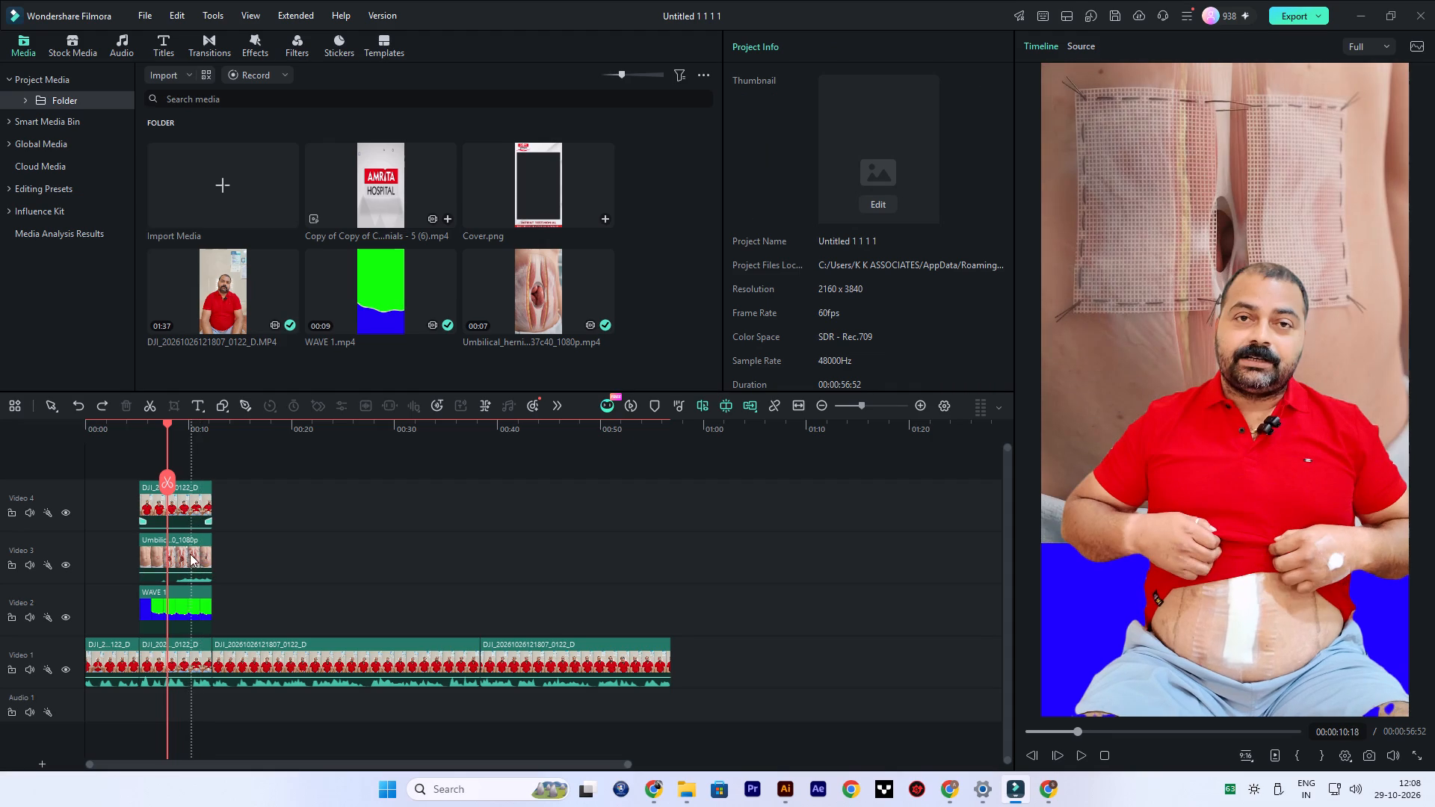
Move the hernia animation clip along Video 3 to start at about 21 seconds, clear of the WAVE 1 transition, and preview the wave.
{"action": "left_click", "coordinate": [190, 557]}
{"action": "left_click_drag", "start_coordinate": [186, 556], "coordinate": [352, 560]}
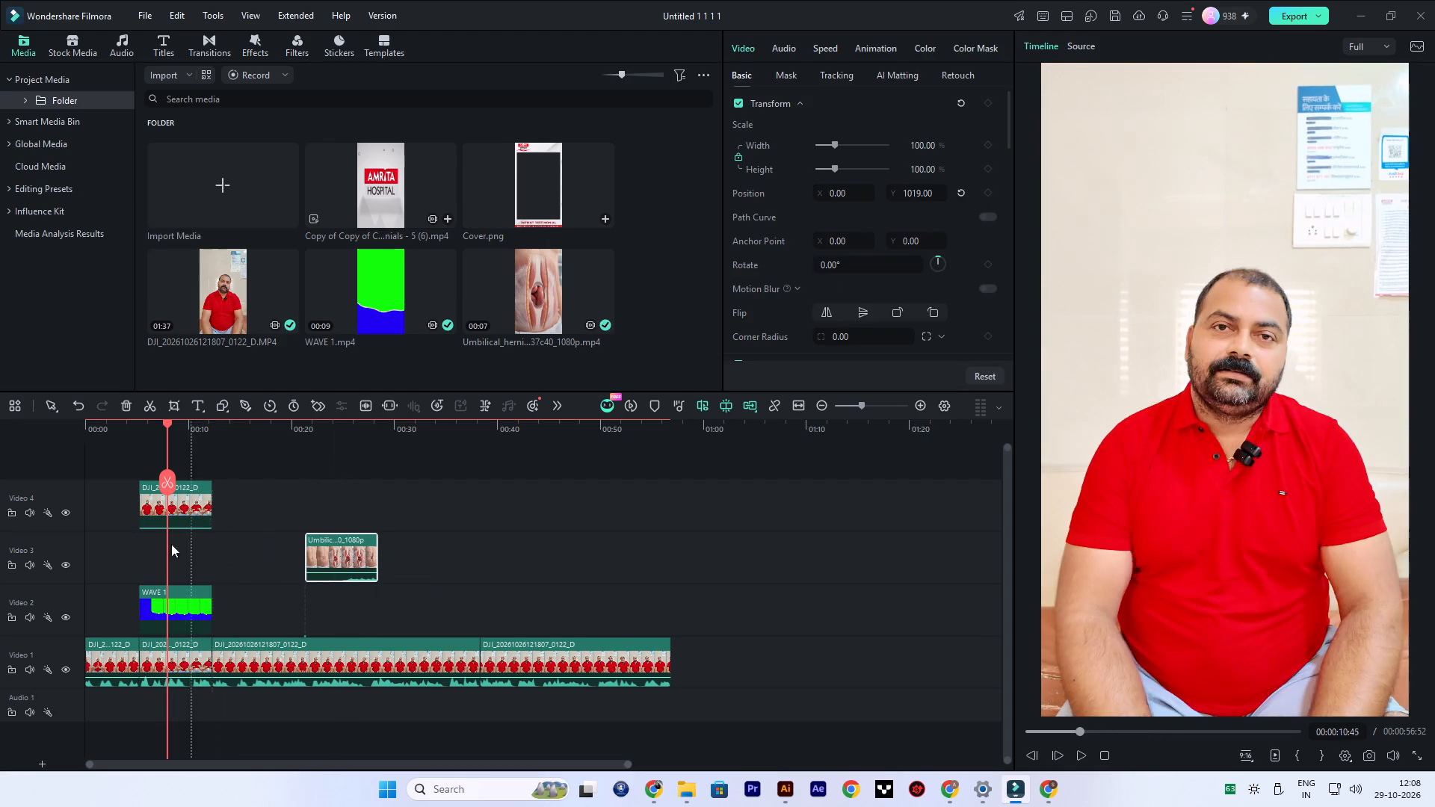
{"action": "left_click", "coordinate": [173, 422]}
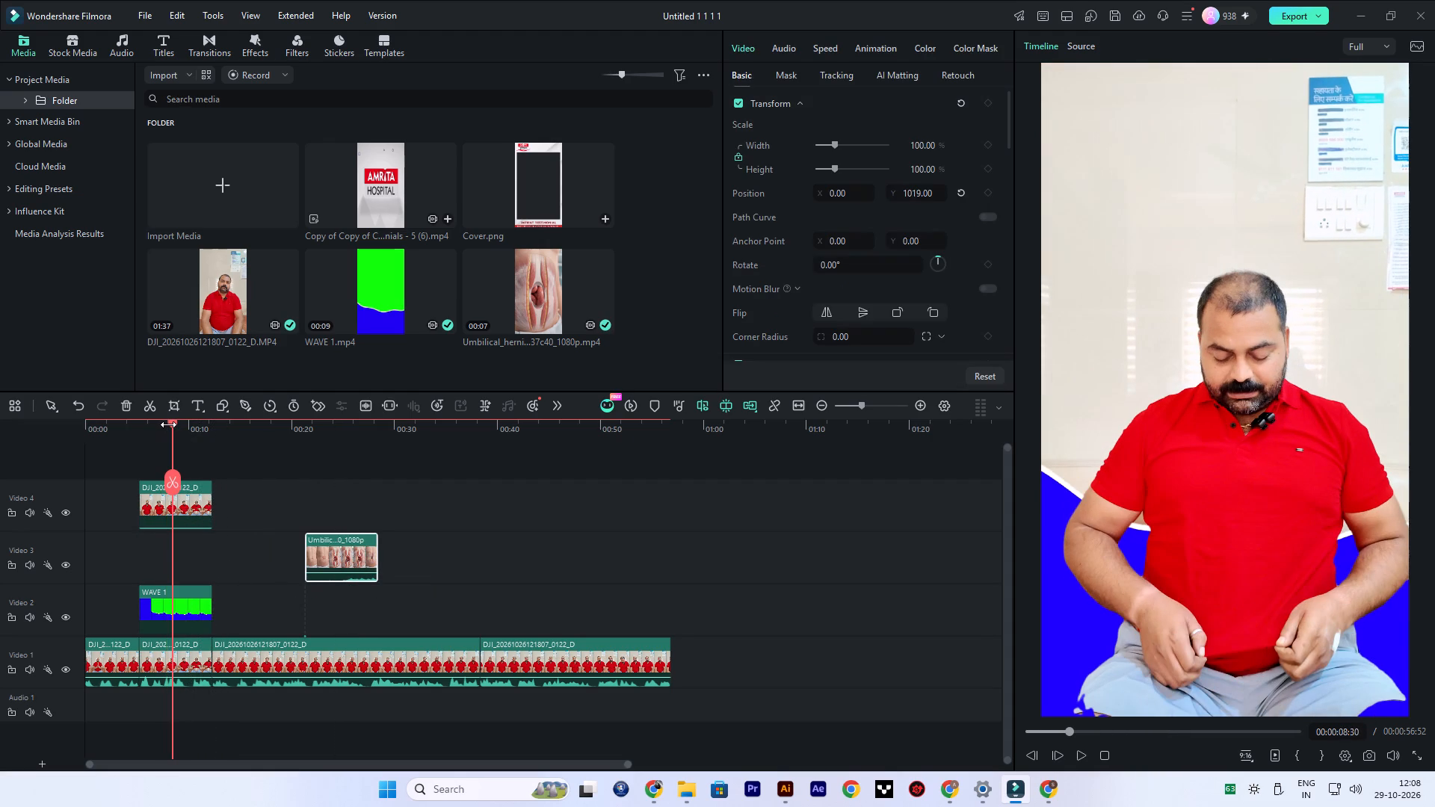
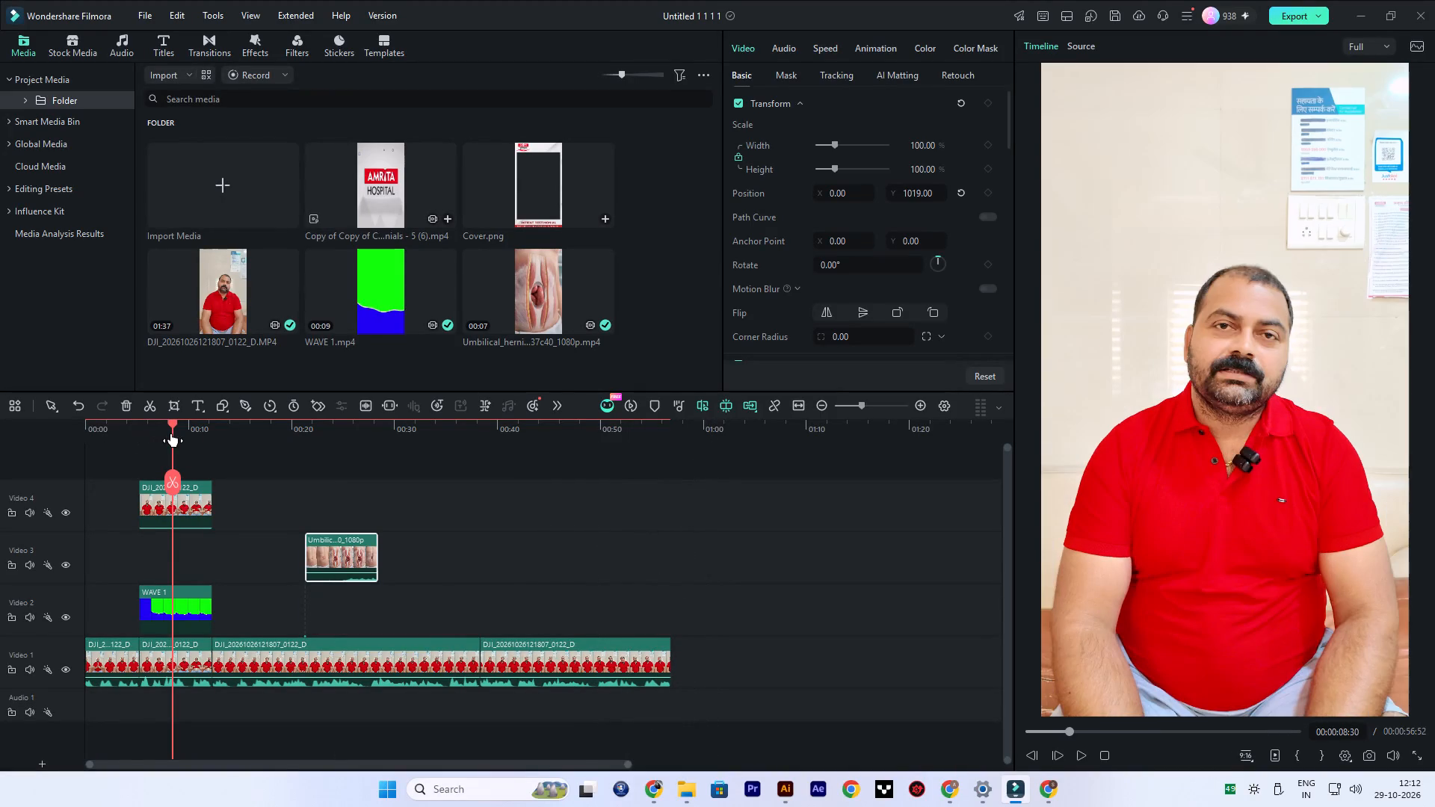
Move the cut-out speaker clip along Video 4 to start at about 36 seconds, clear of the wave section.
{"action": "left_click", "coordinate": [154, 421]}
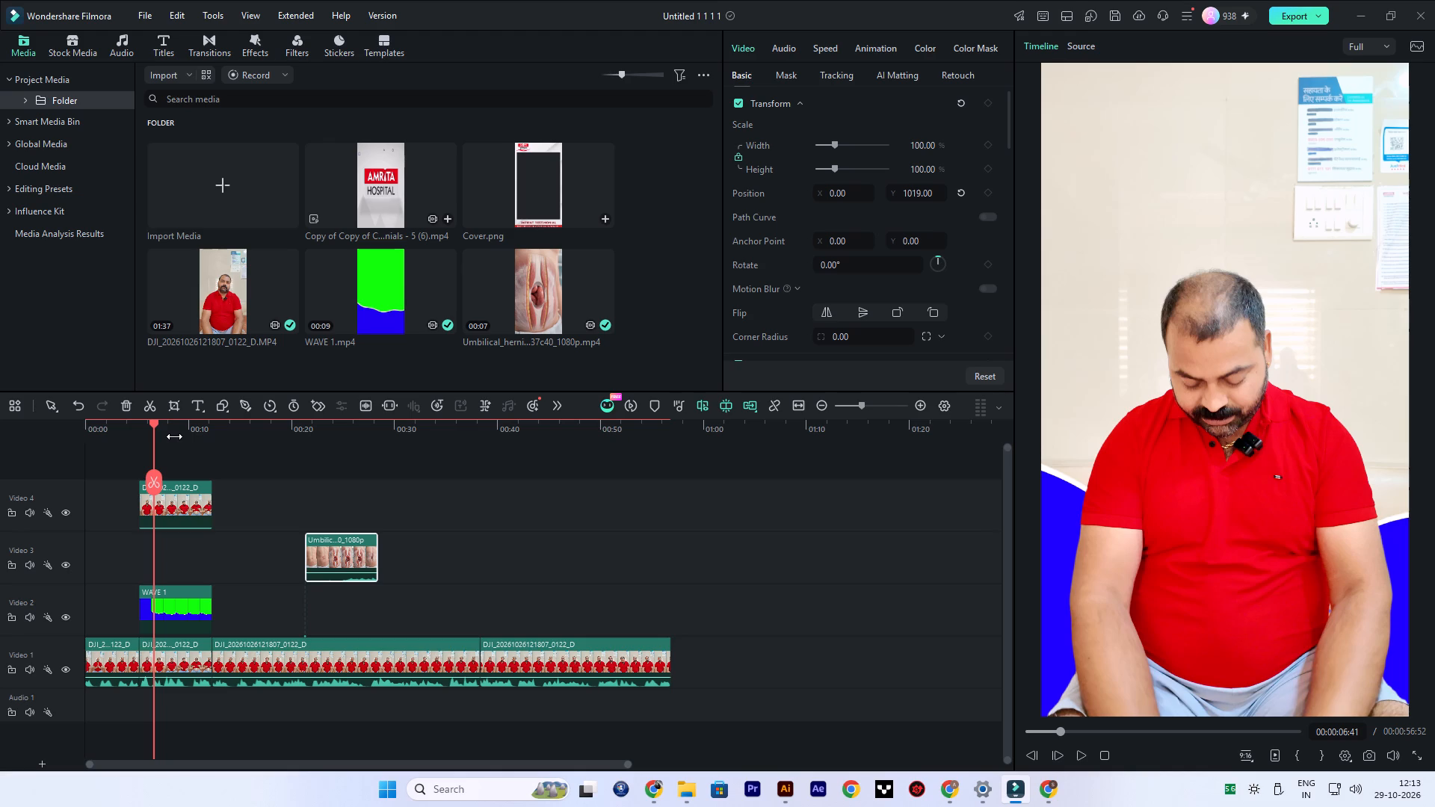
{"action": "left_click_drag", "start_coordinate": [180, 490], "coordinate": [499, 511]}
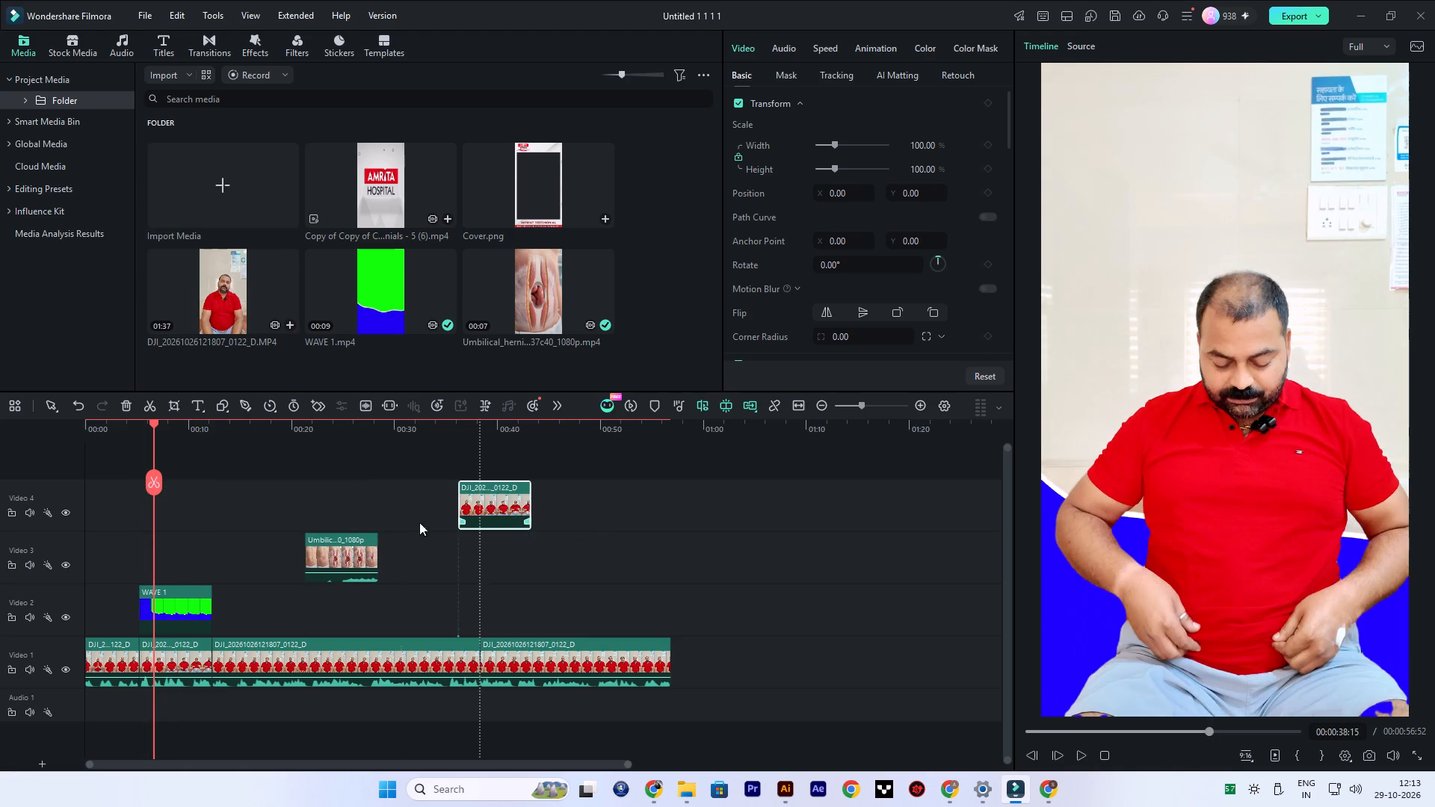
Move the hernia animation clip back along Video 3 to start at about 5 seconds, aligned with the WAVE 1 clip.
{"action": "left_click_drag", "start_coordinate": [307, 554], "coordinate": [158, 561]}
{"action": "left_click_drag", "start_coordinate": [315, 561], "coordinate": [152, 572]}
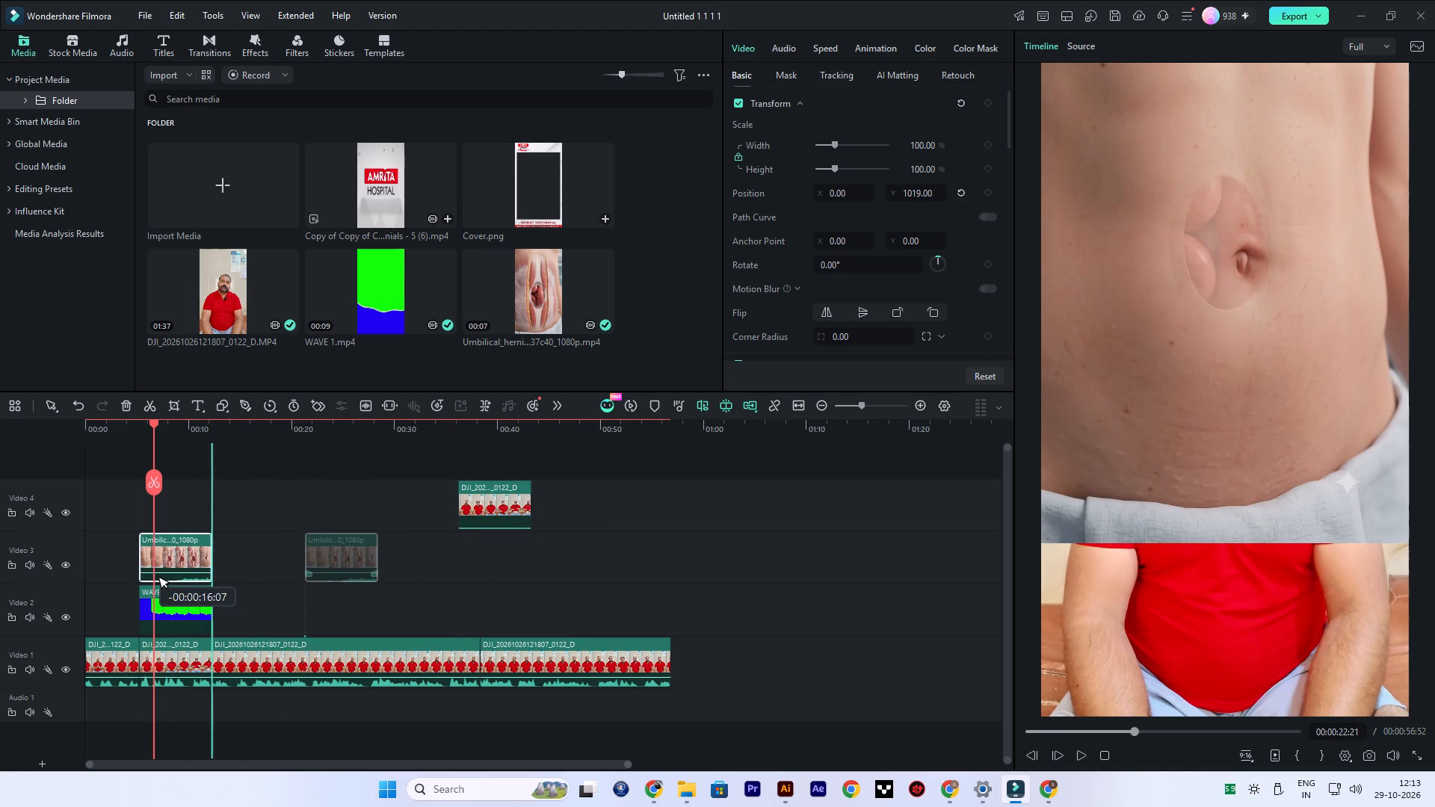
{"action": "left_click_drag", "start_coordinate": [152, 572], "coordinate": [150, 572]}
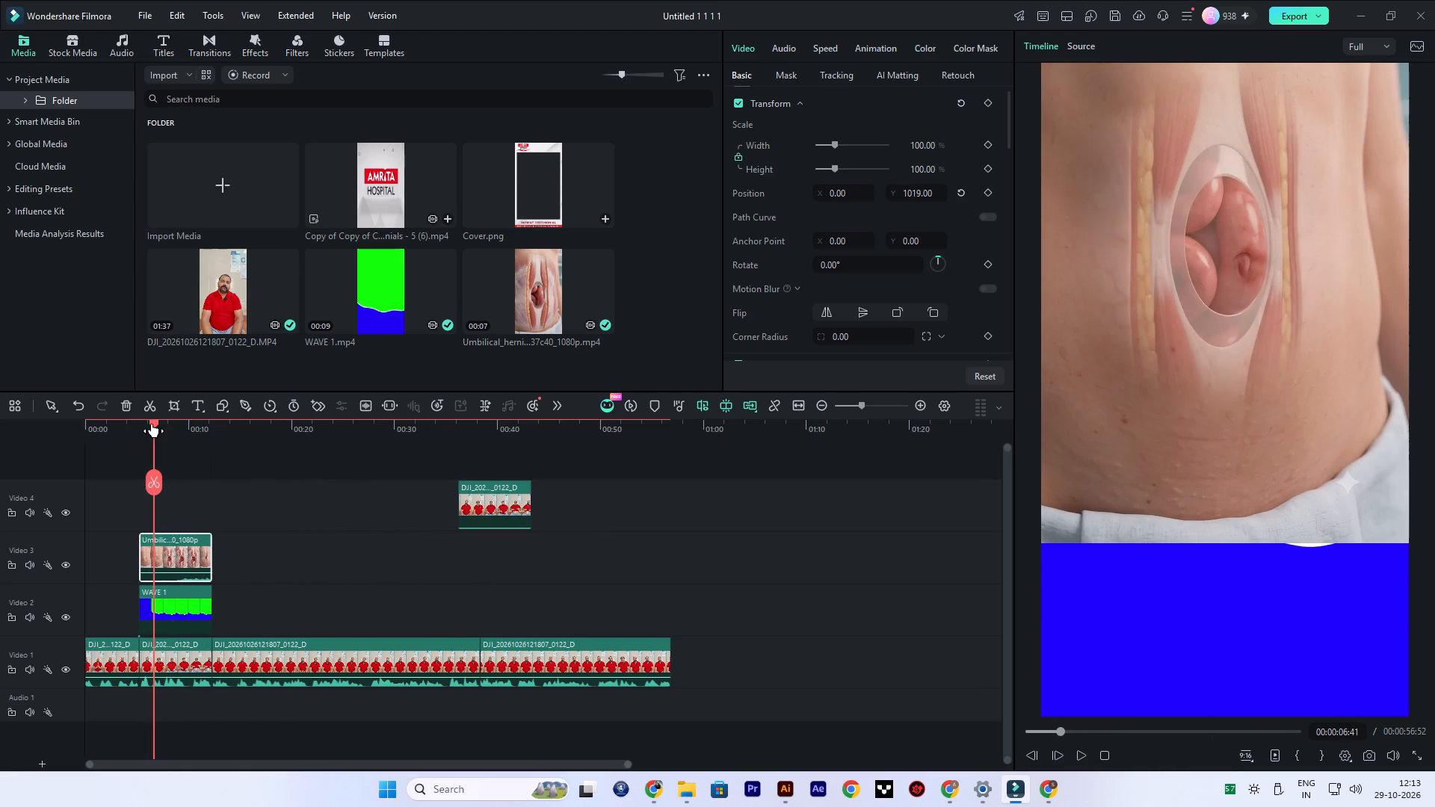
Delete the existing keyed WAVE 1 clip from Video 2.
{"action": "left_click", "coordinate": [188, 551]}
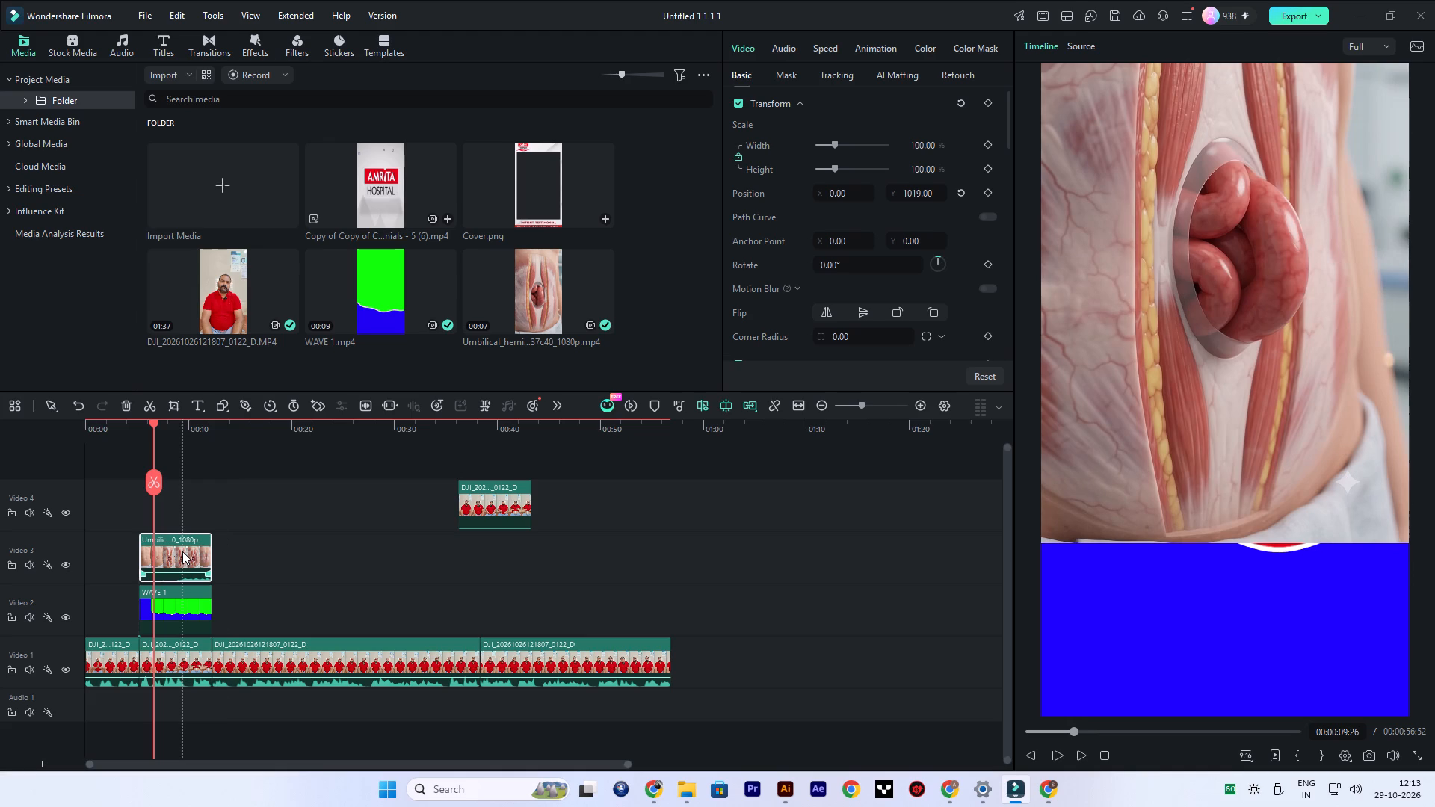
{"action": "left_click", "coordinate": [247, 608]}
{"action": "left_click", "coordinate": [190, 637]}
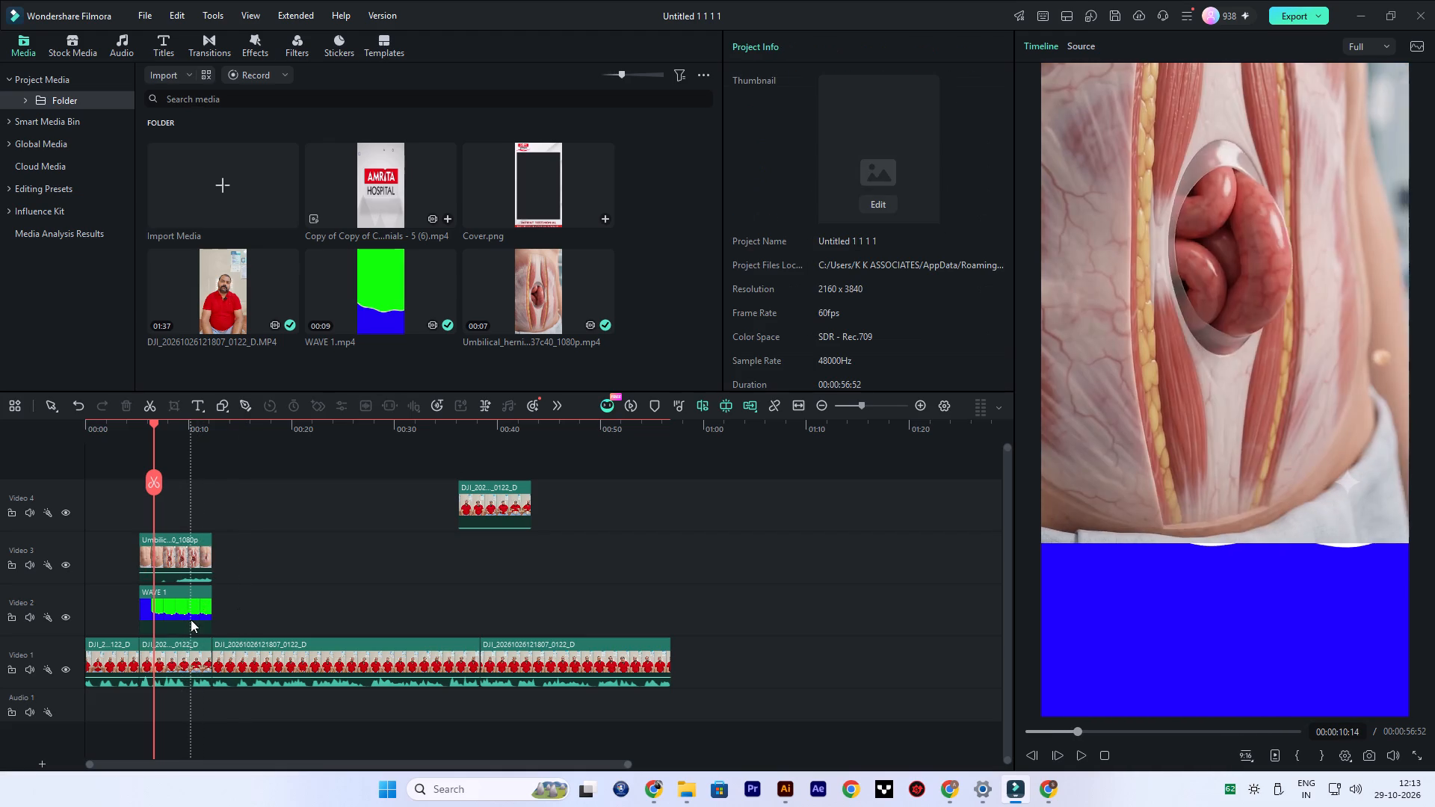
{"action": "left_click", "coordinate": [191, 616]}
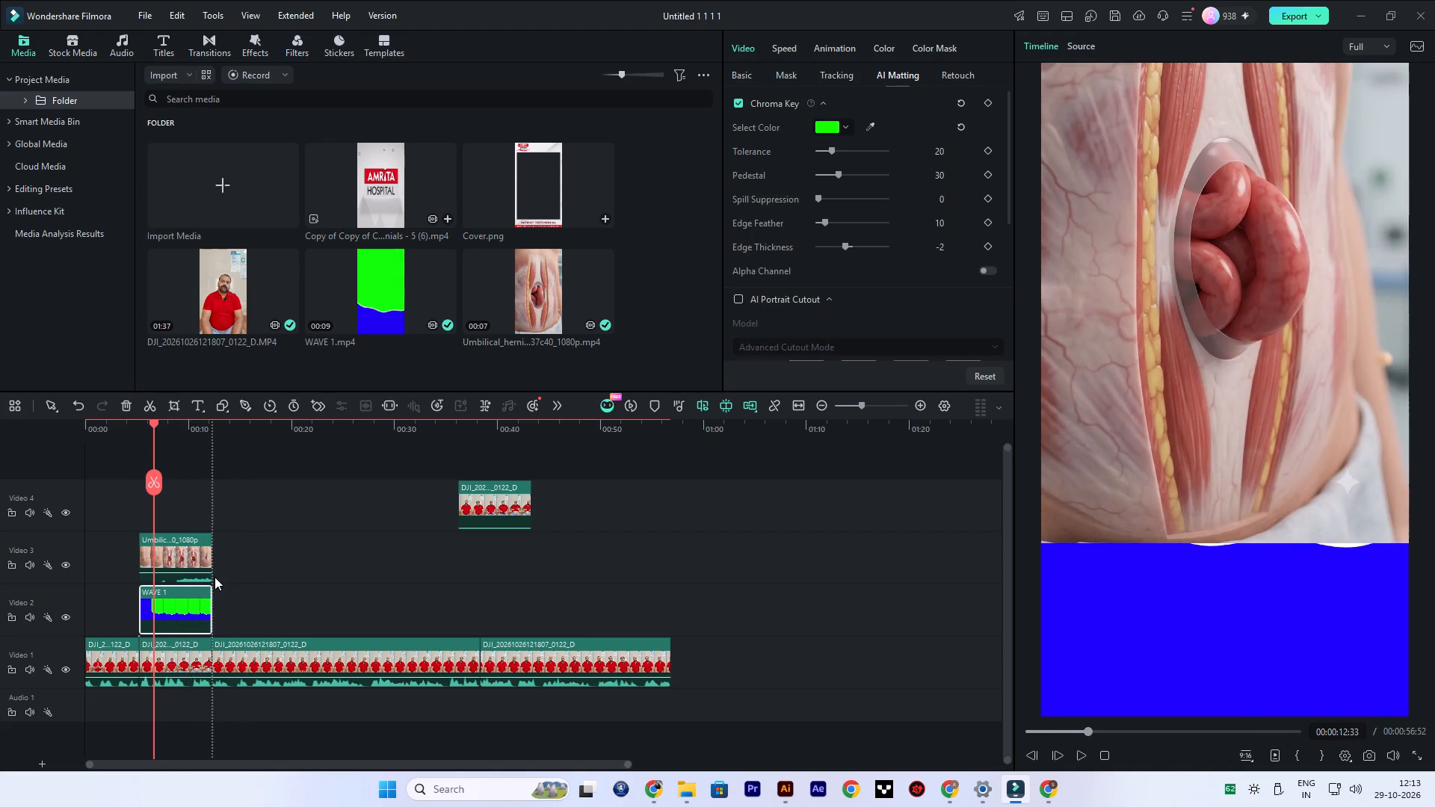
{"action": "key", "text": "Delete"}
Add a fresh copy of WAVE 1.mp4 on Video 2 beneath the hernia animation, starting at about 5 seconds.
{"action": "left_click_drag", "start_coordinate": [359, 313], "coordinate": [234, 601]}
{"action": "left_click_drag", "start_coordinate": [253, 587], "coordinate": [239, 592]}
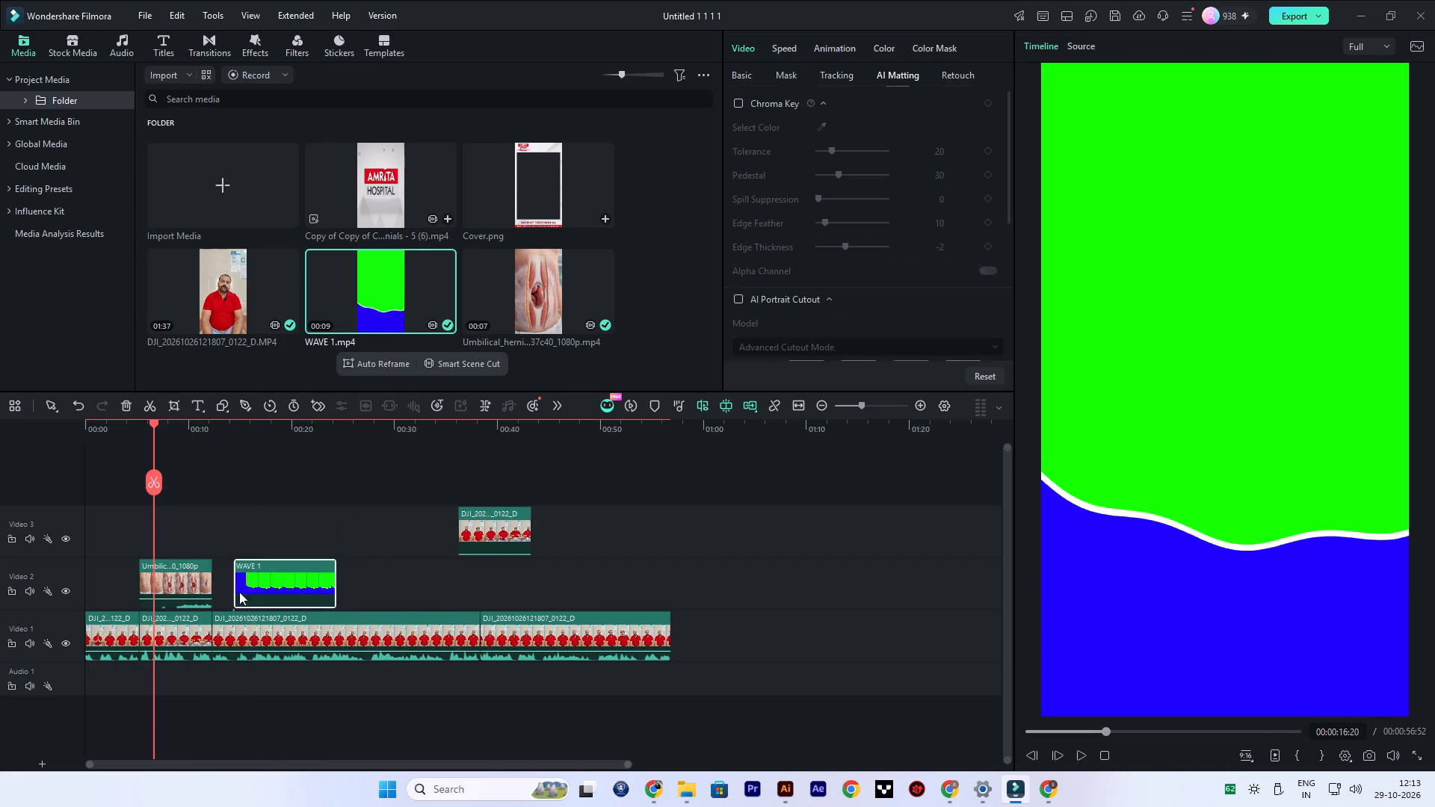
{"action": "left_click_drag", "start_coordinate": [239, 592], "coordinate": [160, 598]}
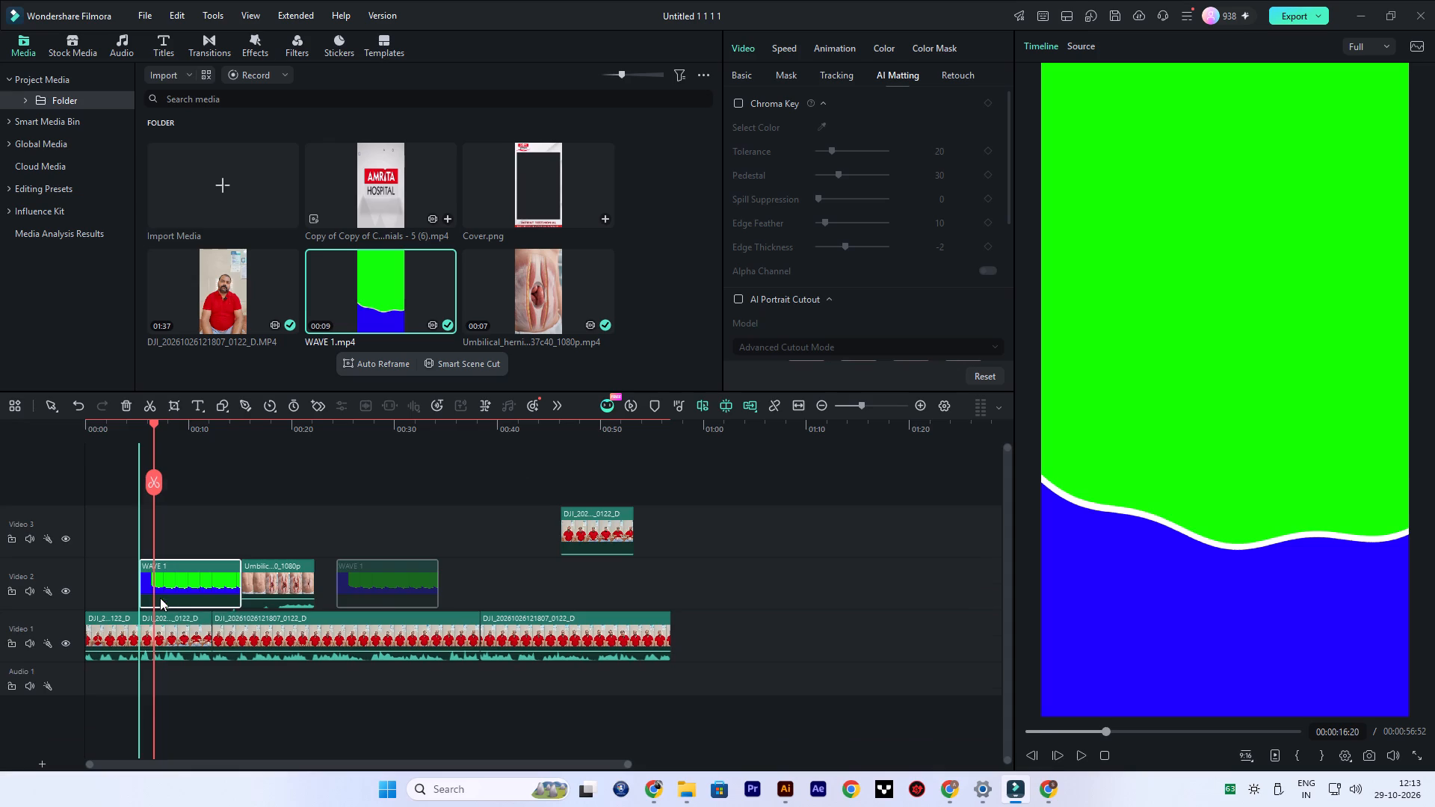
{"action": "left_click", "coordinate": [212, 588]}
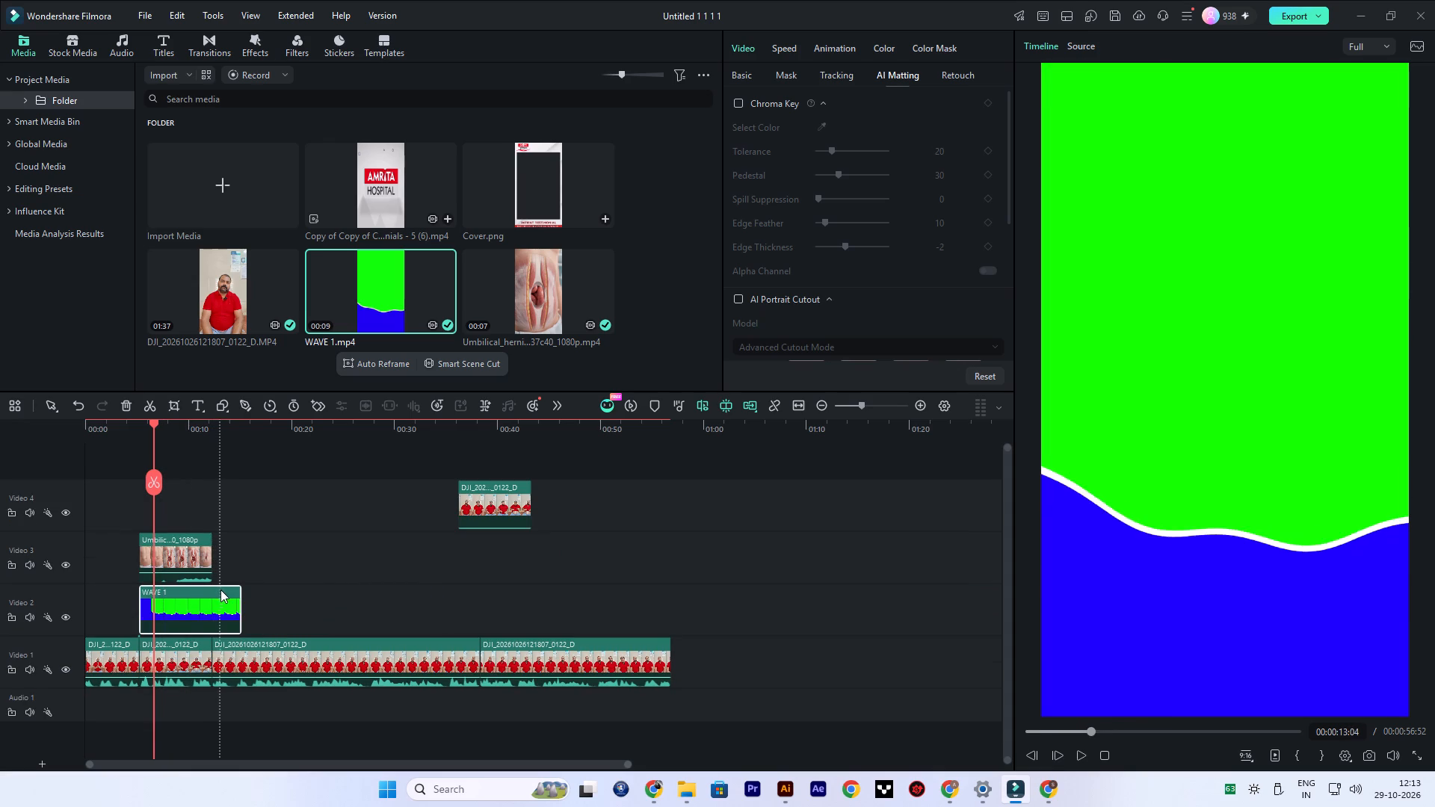
Move the hernia animation clip down to Video 2 so that the WAVE 1 clip sits above it.
{"action": "left_click", "coordinate": [194, 554]}
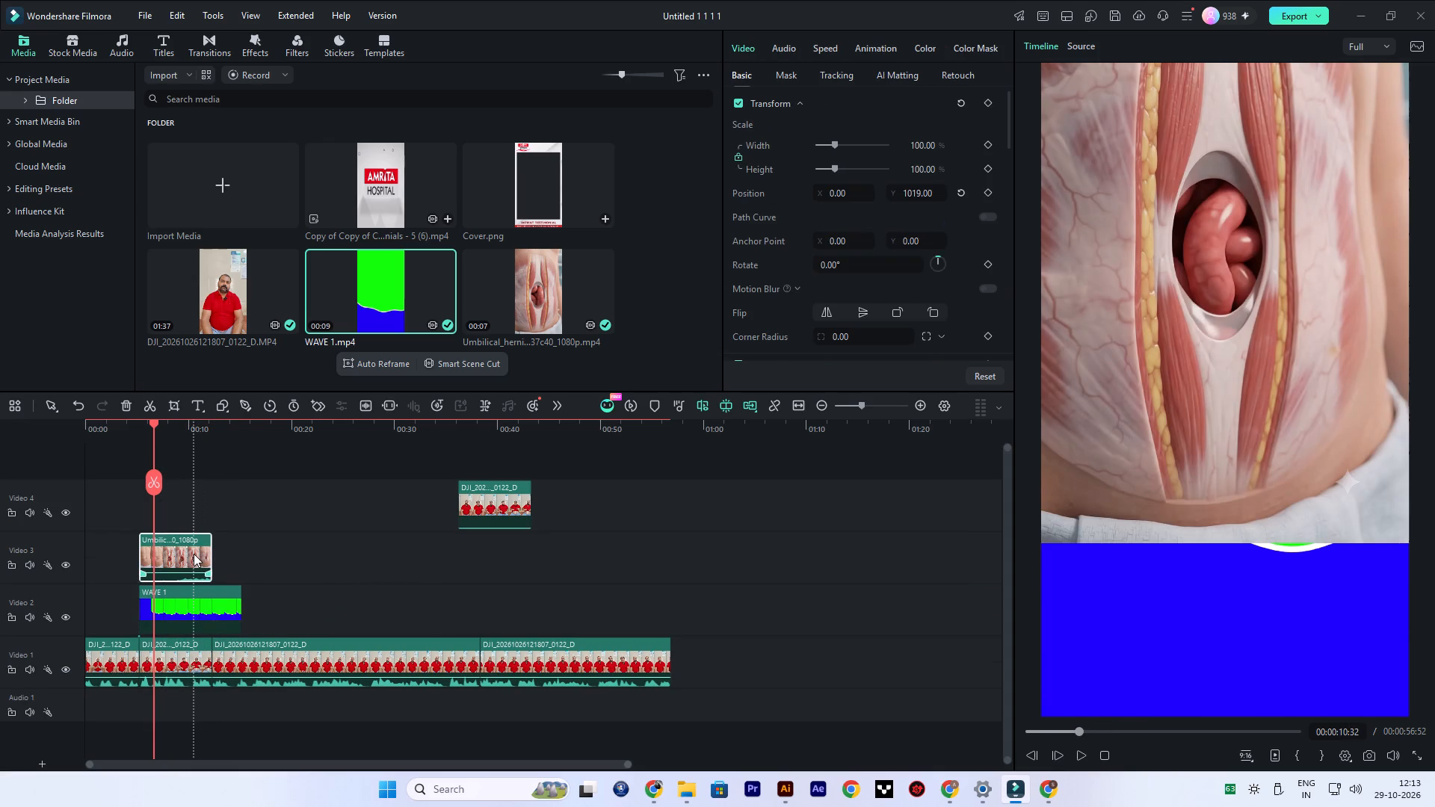
{"action": "left_click_drag", "start_coordinate": [185, 547], "coordinate": [188, 594]}
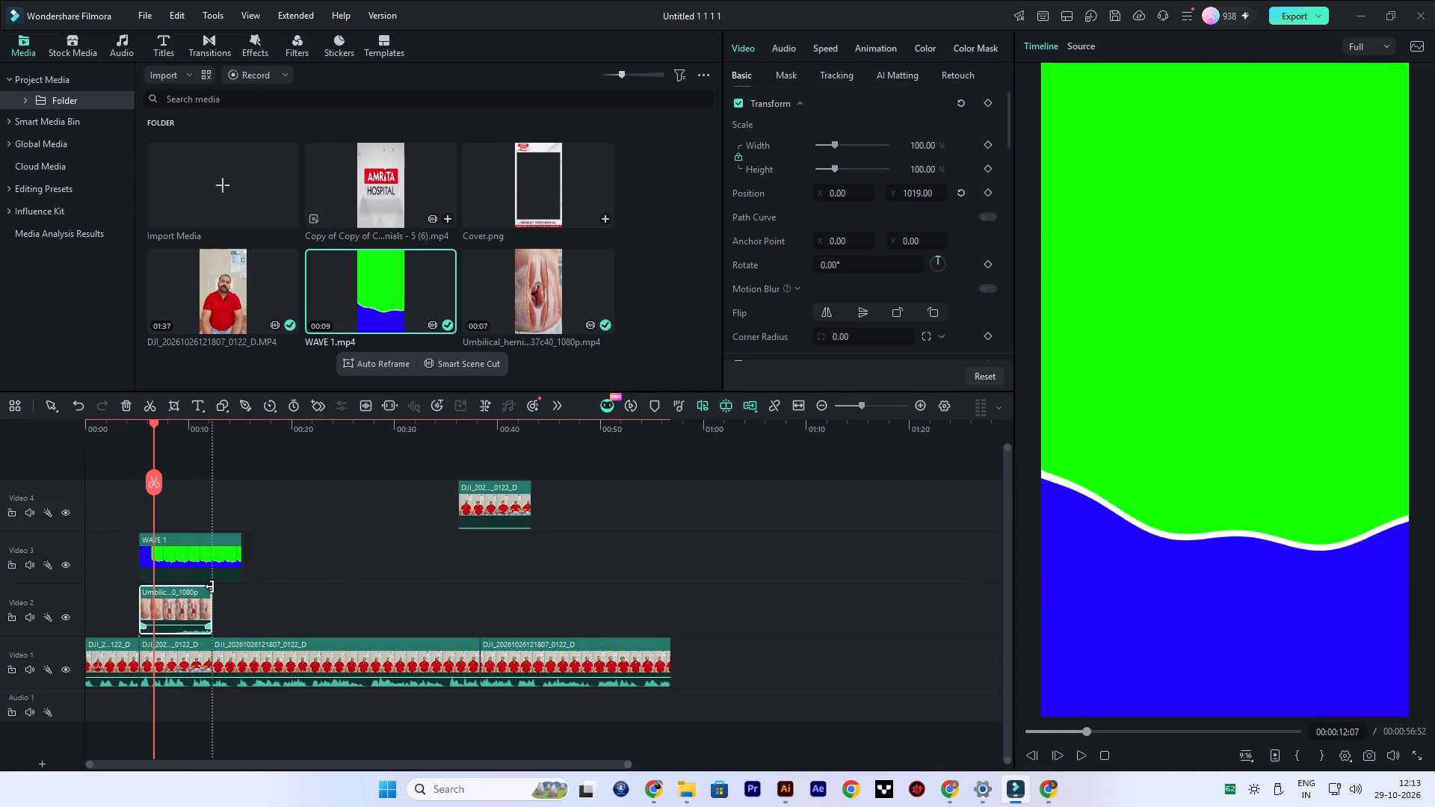
Enable Chroma Key on the WAVE 1 clip and sample its green area as the key colour.
{"action": "left_click", "coordinate": [186, 566]}
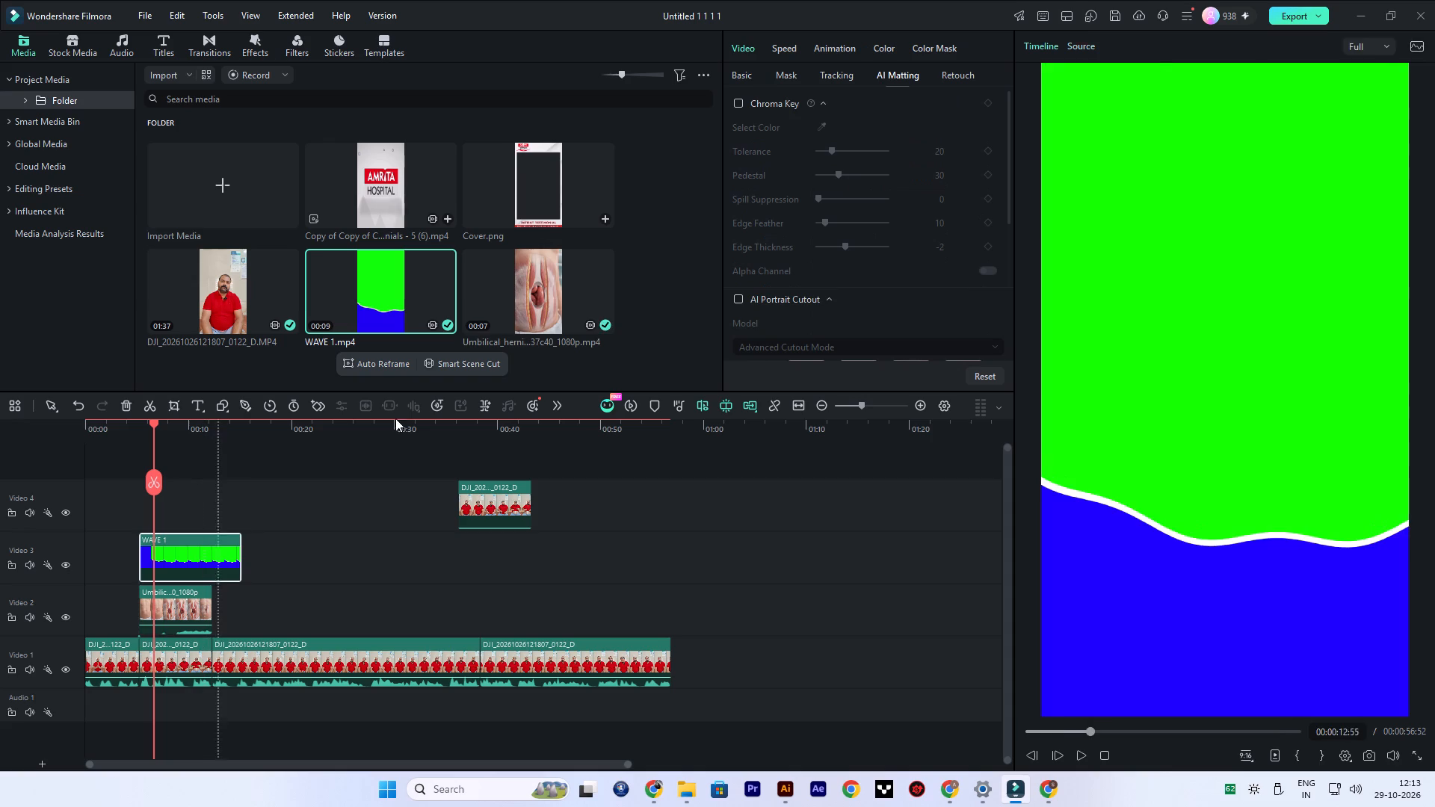
{"action": "left_click", "coordinate": [738, 74]}
{"action": "left_click", "coordinate": [898, 72]}
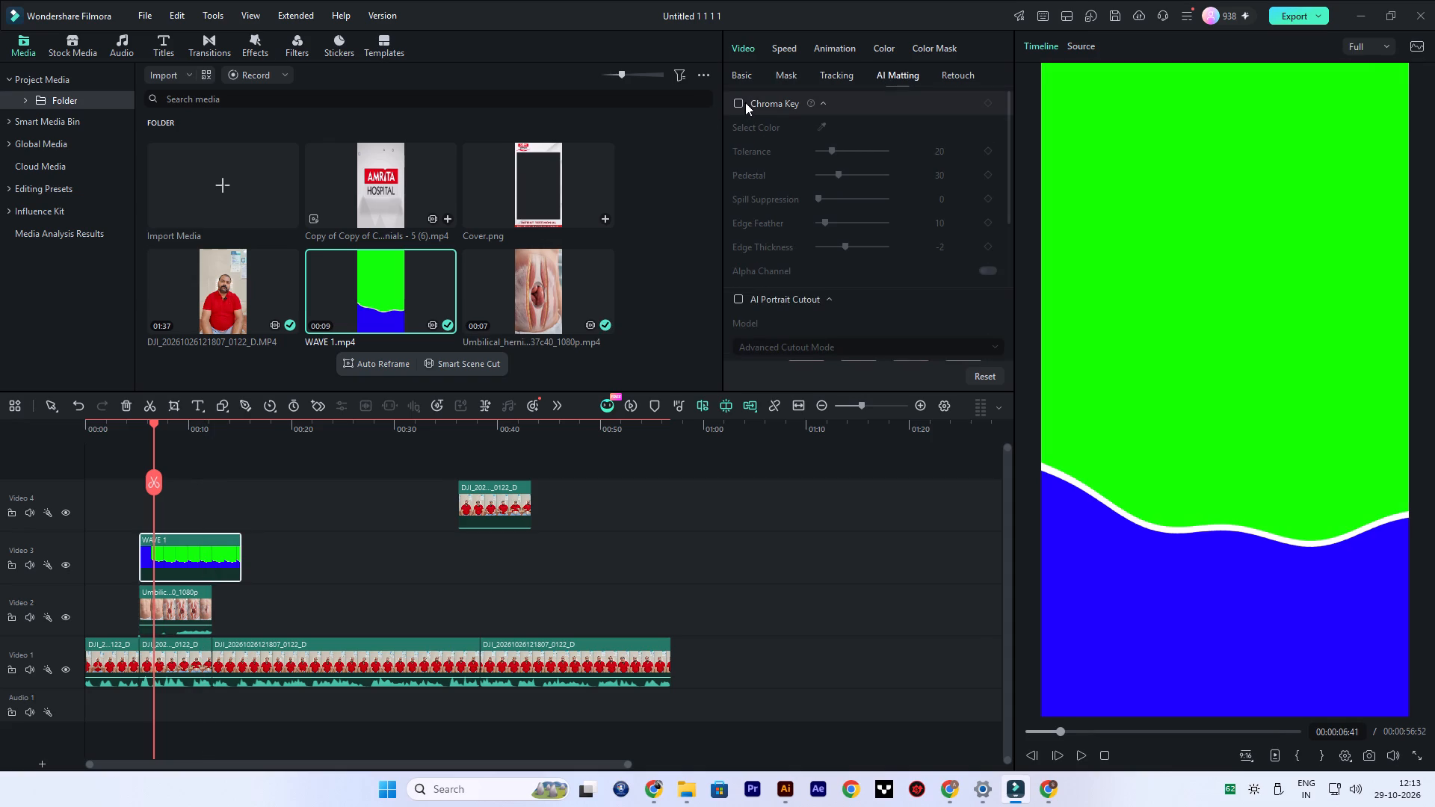
{"action": "left_click", "coordinate": [742, 102]}
{"action": "left_click", "coordinate": [1209, 211]}
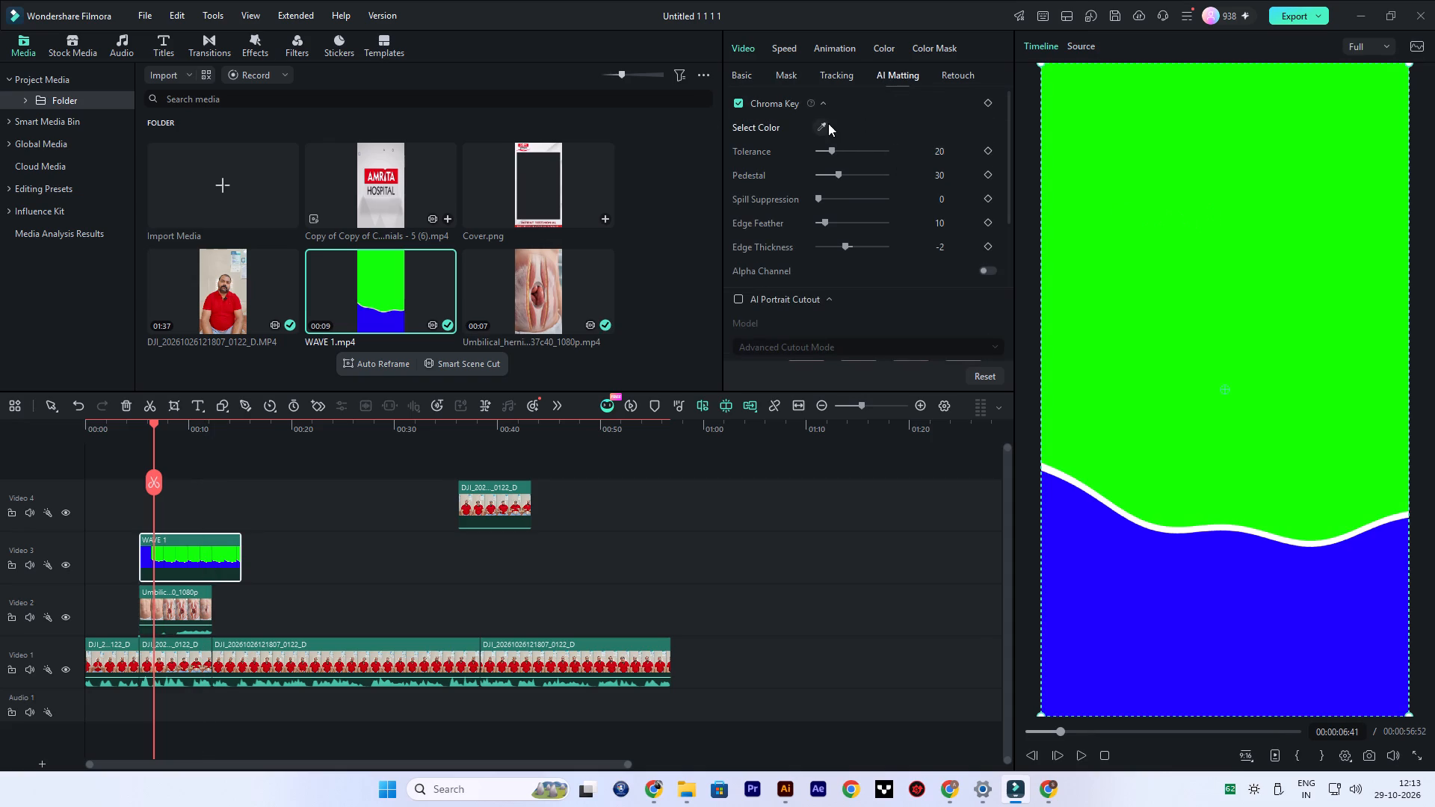
{"action": "left_click", "coordinate": [824, 123]}
{"action": "left_click", "coordinate": [1235, 160]}
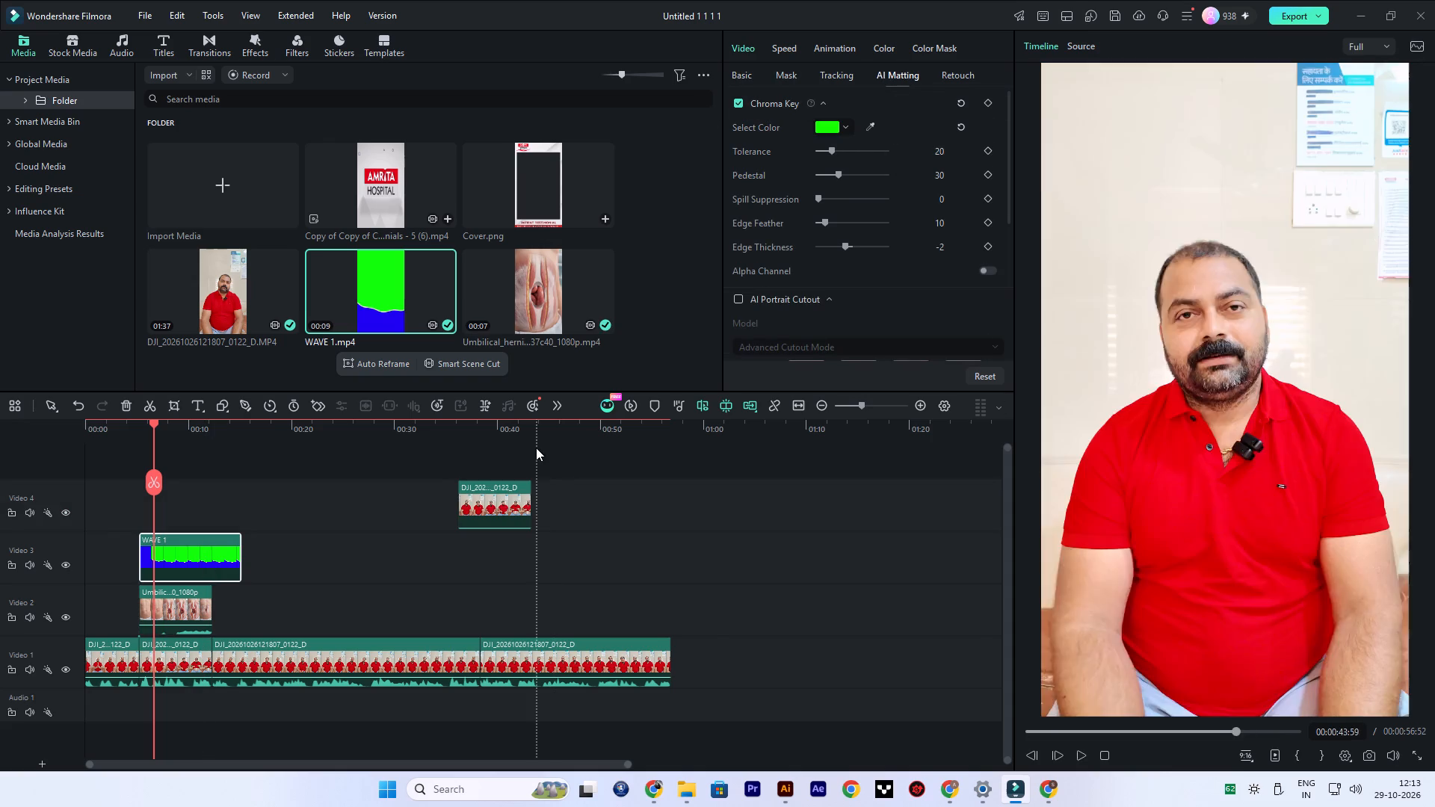
Set the hernia animation clip's Y position to 967.
{"action": "left_click", "coordinate": [177, 603]}
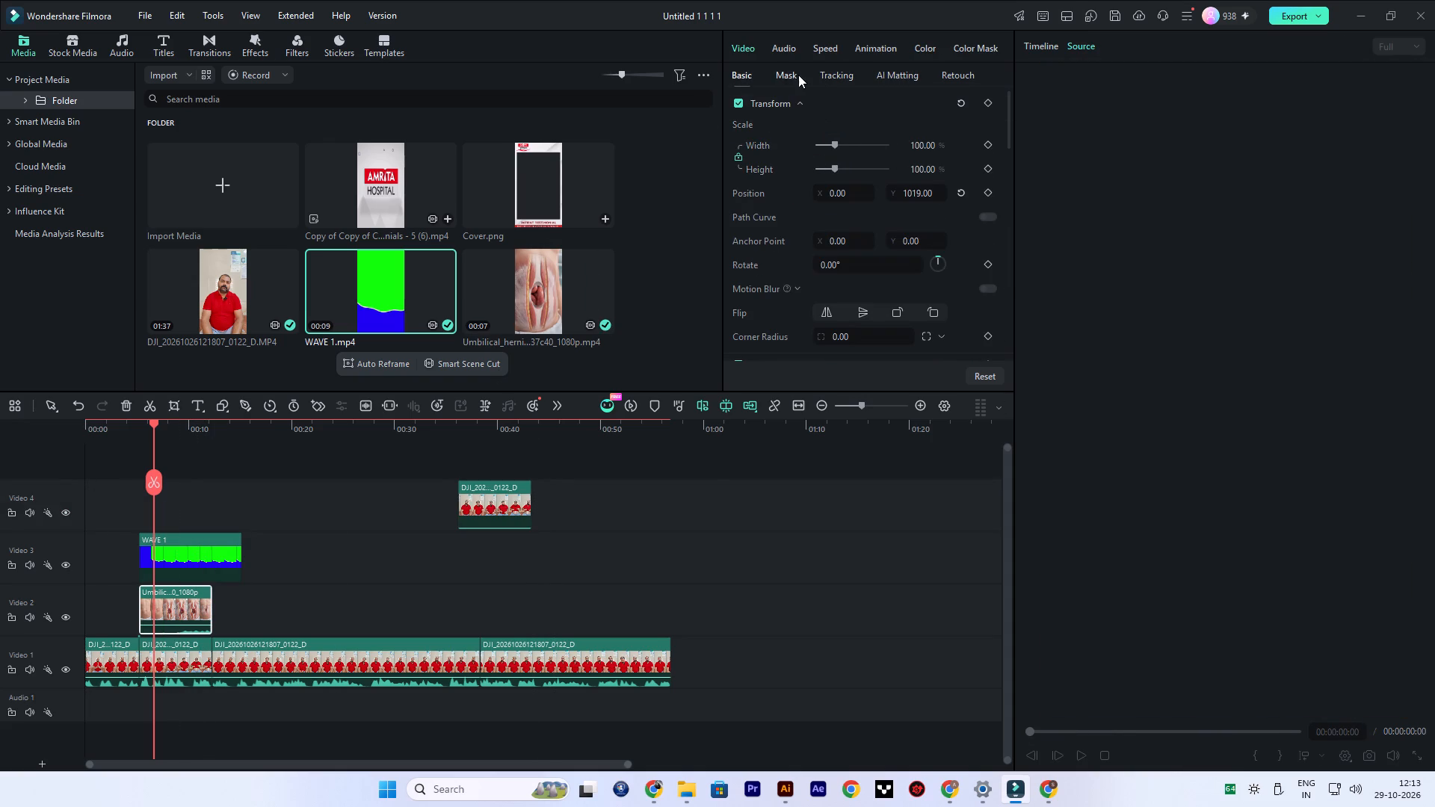
{"action": "left_click", "coordinate": [744, 75]}
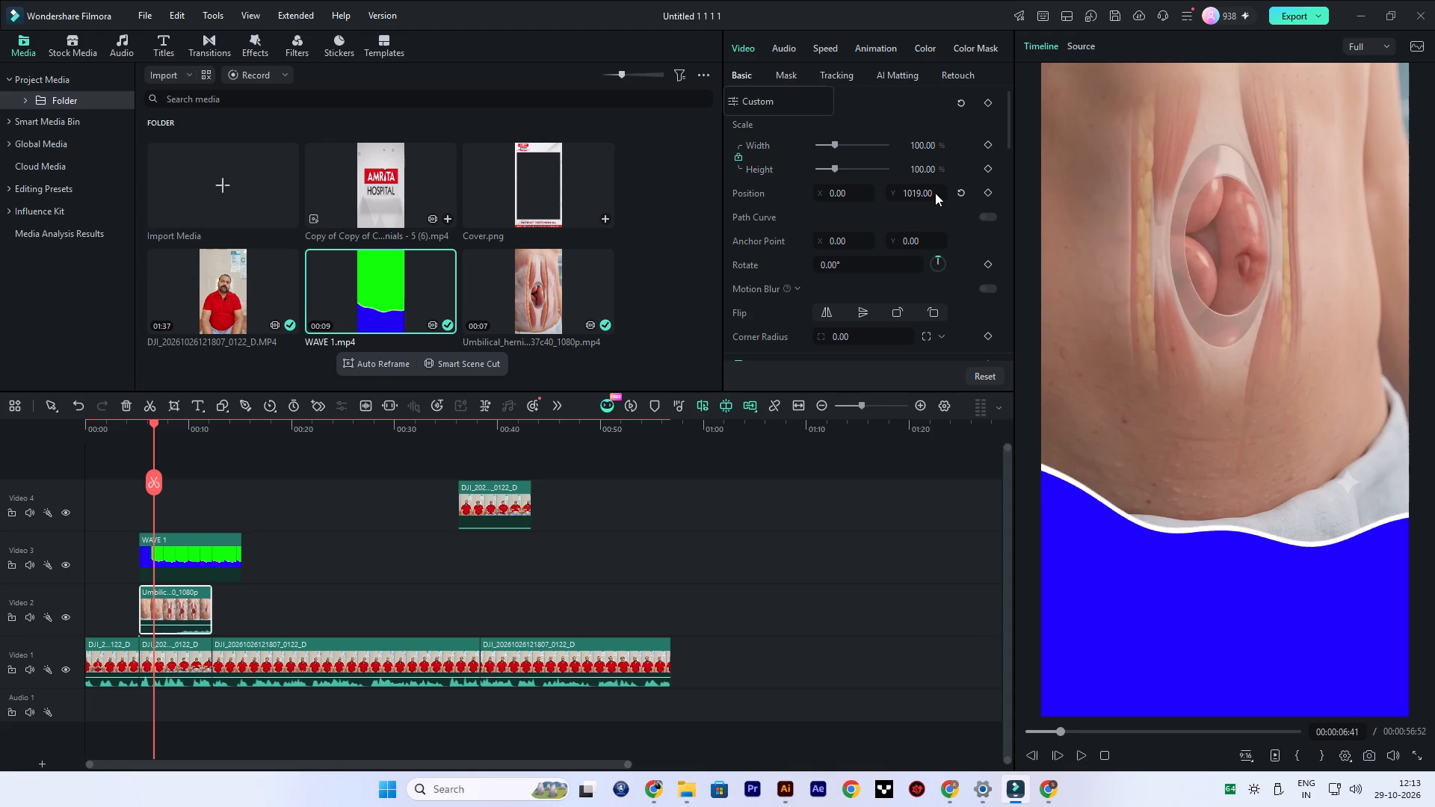
{"action": "left_click", "coordinate": [922, 194]}
{"action": "left_click", "coordinate": [934, 199]}
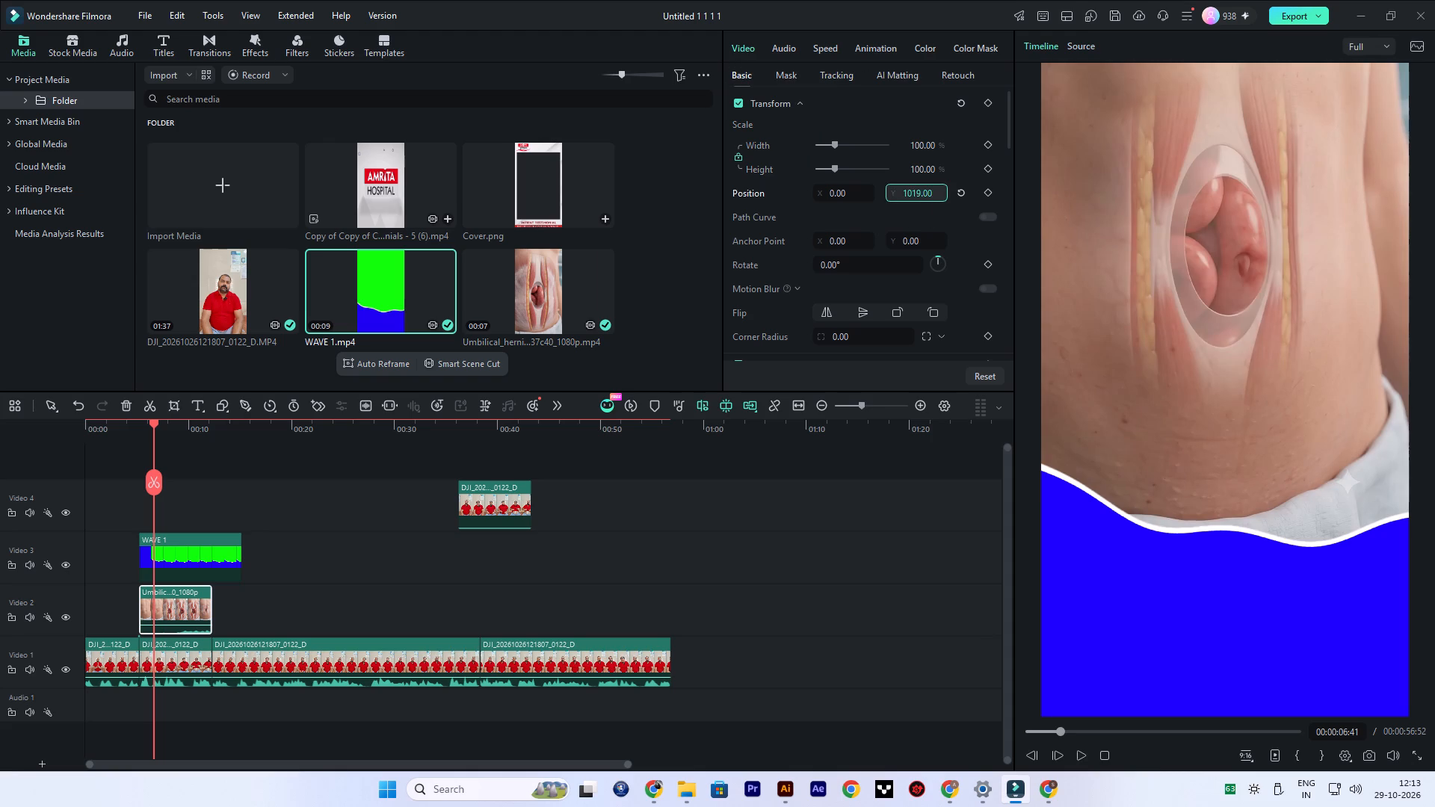
{"action": "left_click", "coordinate": [933, 191]}
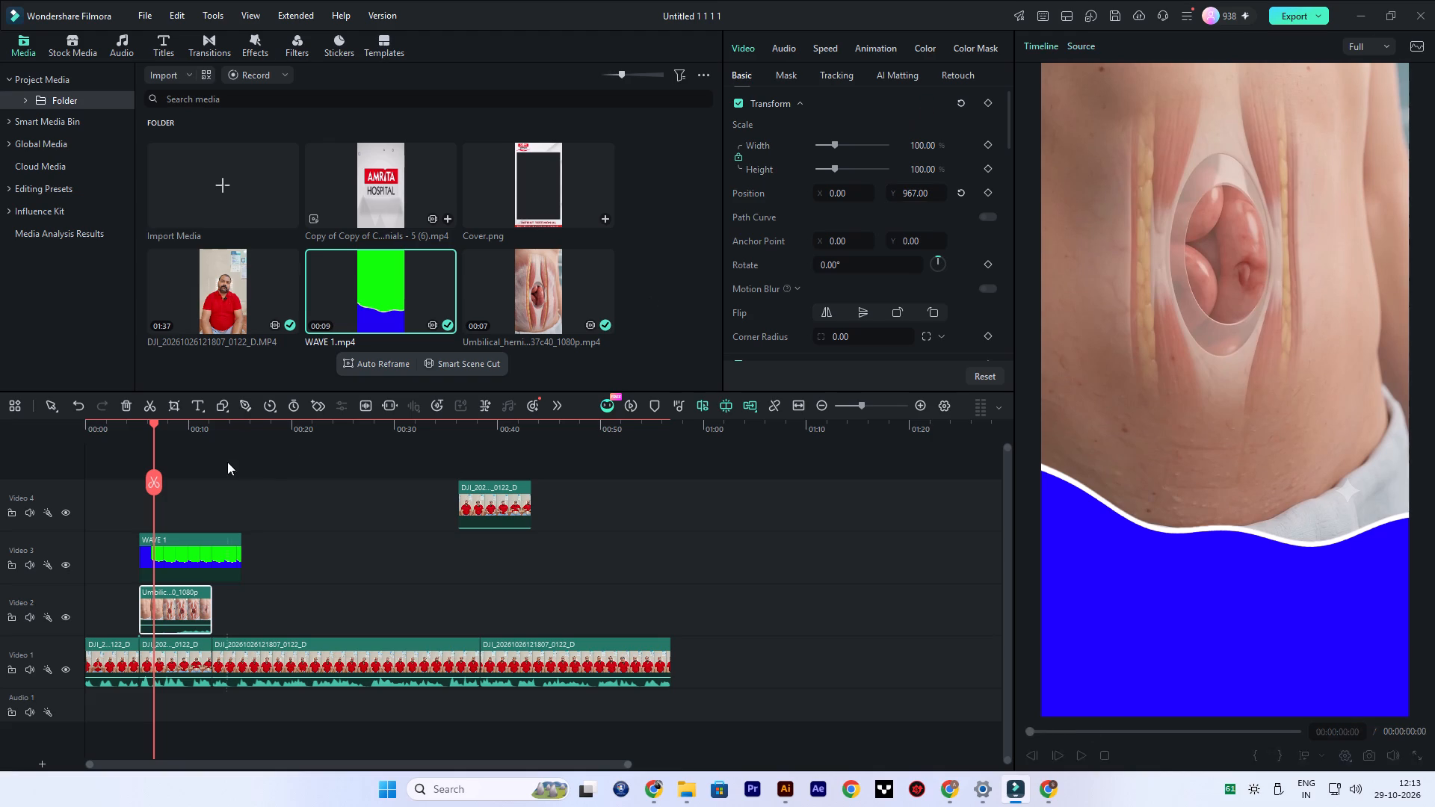
Trim the end of the WAVE 1 clip to match the hernia animation's end at about 12 seconds, and preview the section.
{"action": "key", "text": "space"}
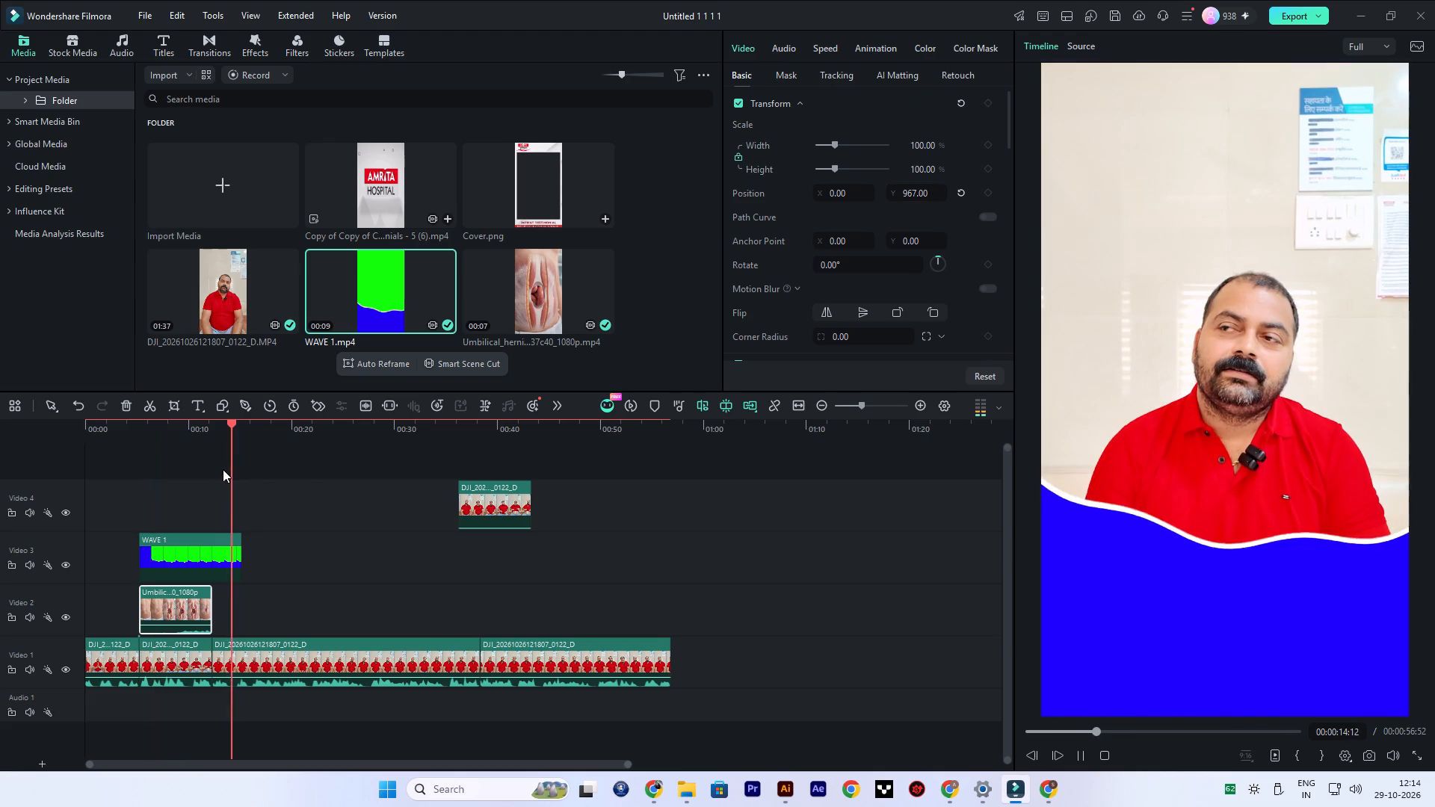
{"action": "key", "text": "space"}
{"action": "left_click", "coordinate": [141, 422]}
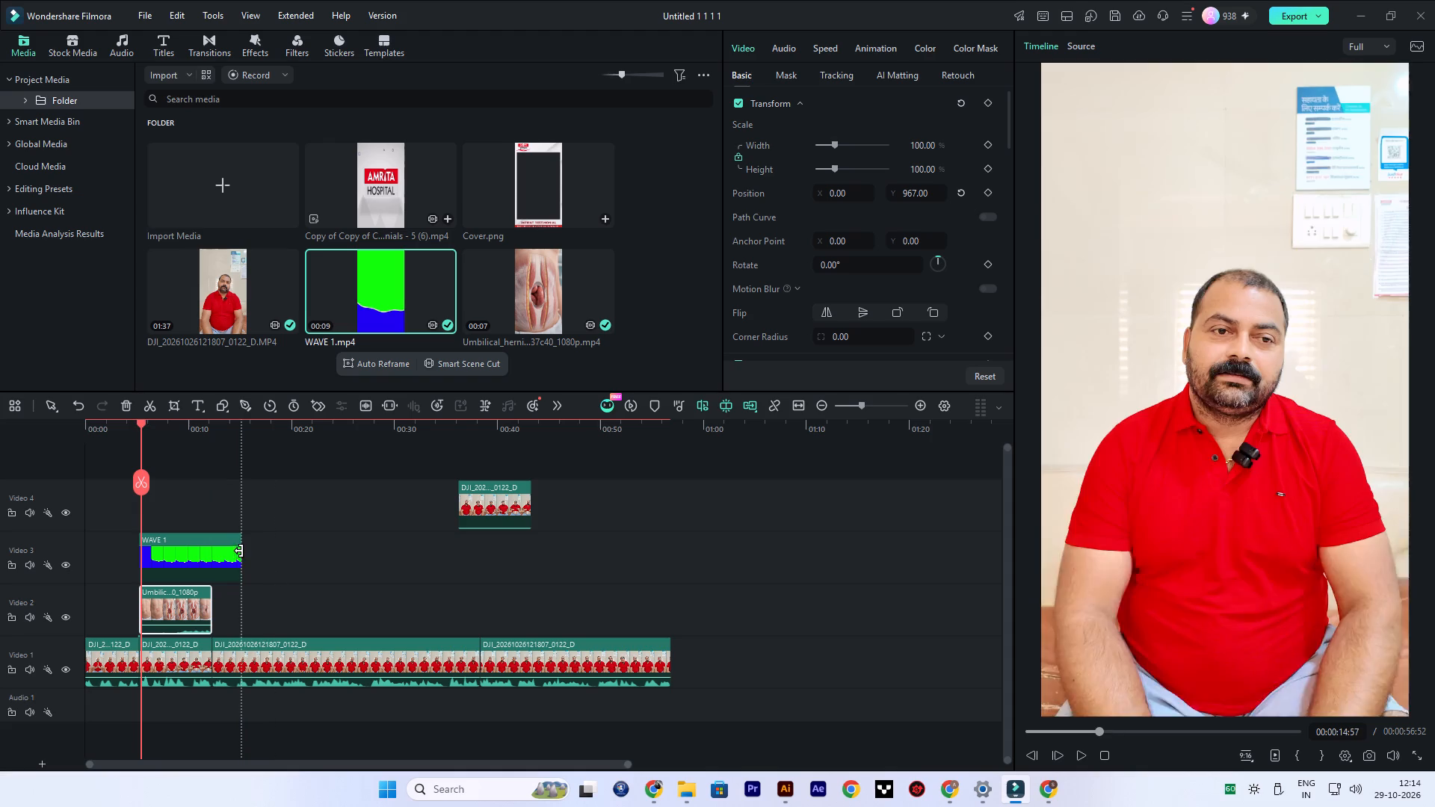
{"action": "left_click_drag", "start_coordinate": [239, 549], "coordinate": [212, 569]}
{"action": "key", "text": "space"}
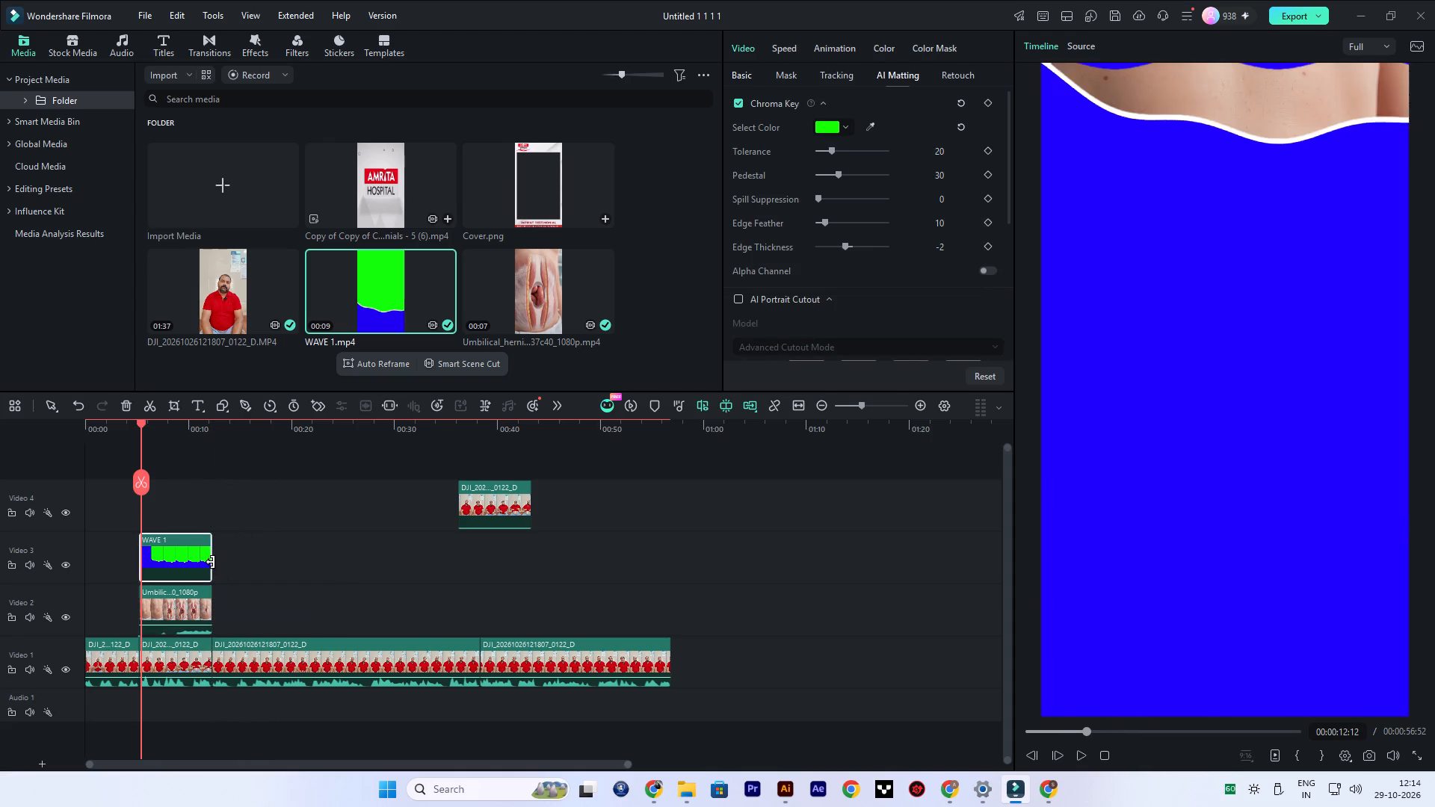
{"action": "key", "text": "space"}
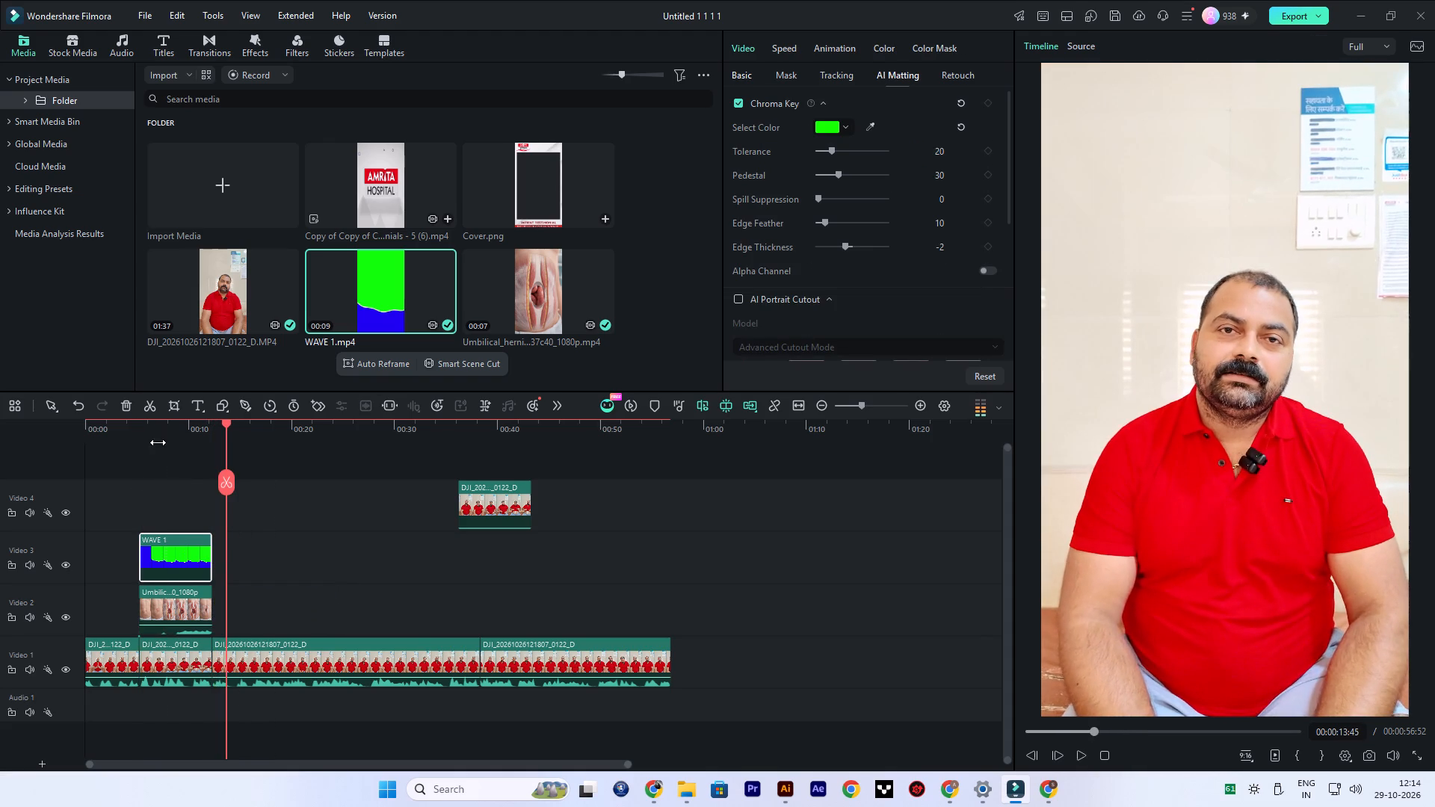
{"action": "left_click", "coordinate": [141, 423]}
{"action": "key", "text": "space"}
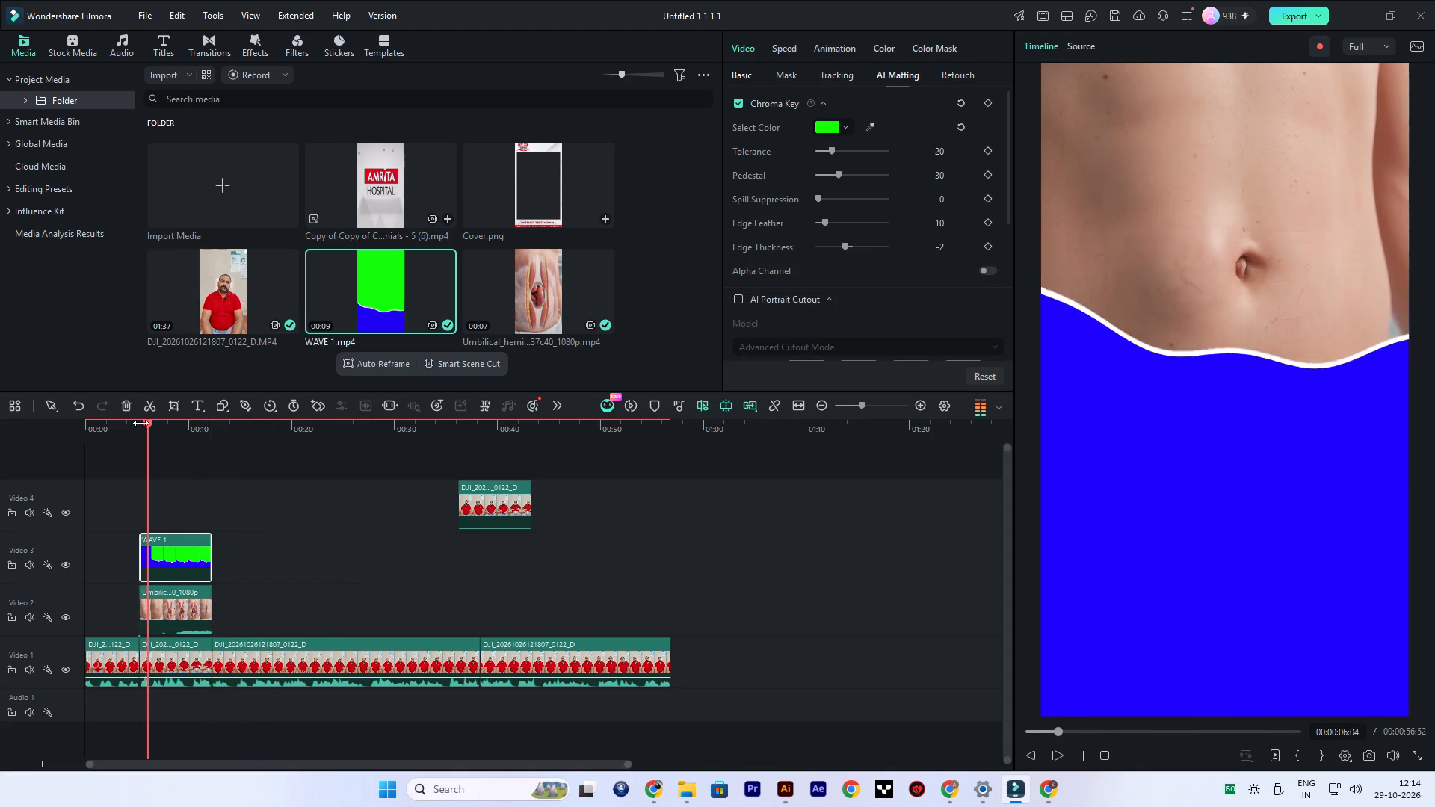
{"action": "key", "text": "space"}
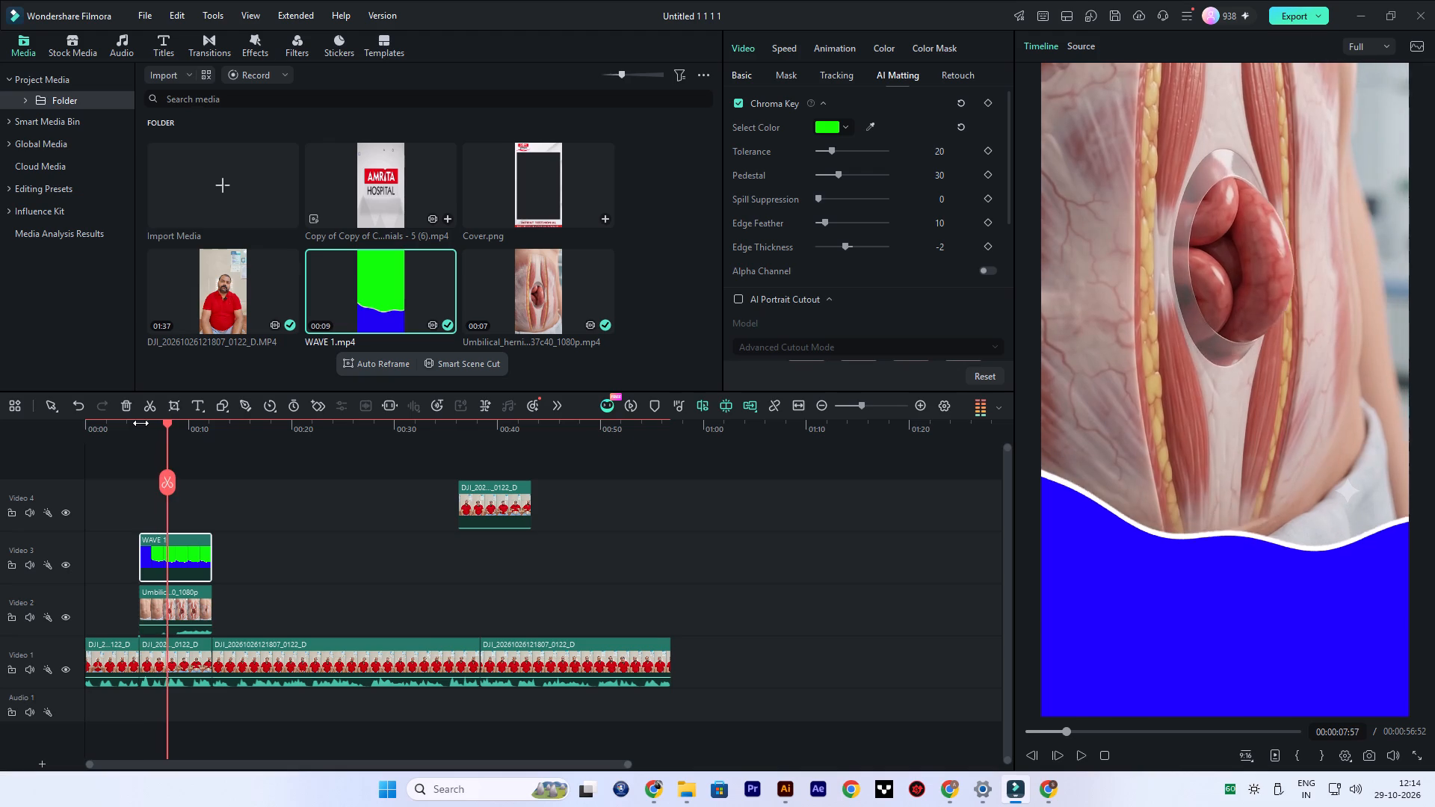
Combine the WAVE 1 and hernia animation clips into one compound clip.
{"action": "left_click", "coordinate": [268, 532]}
{"action": "left_click_drag", "start_coordinate": [238, 548], "coordinate": [229, 564]}
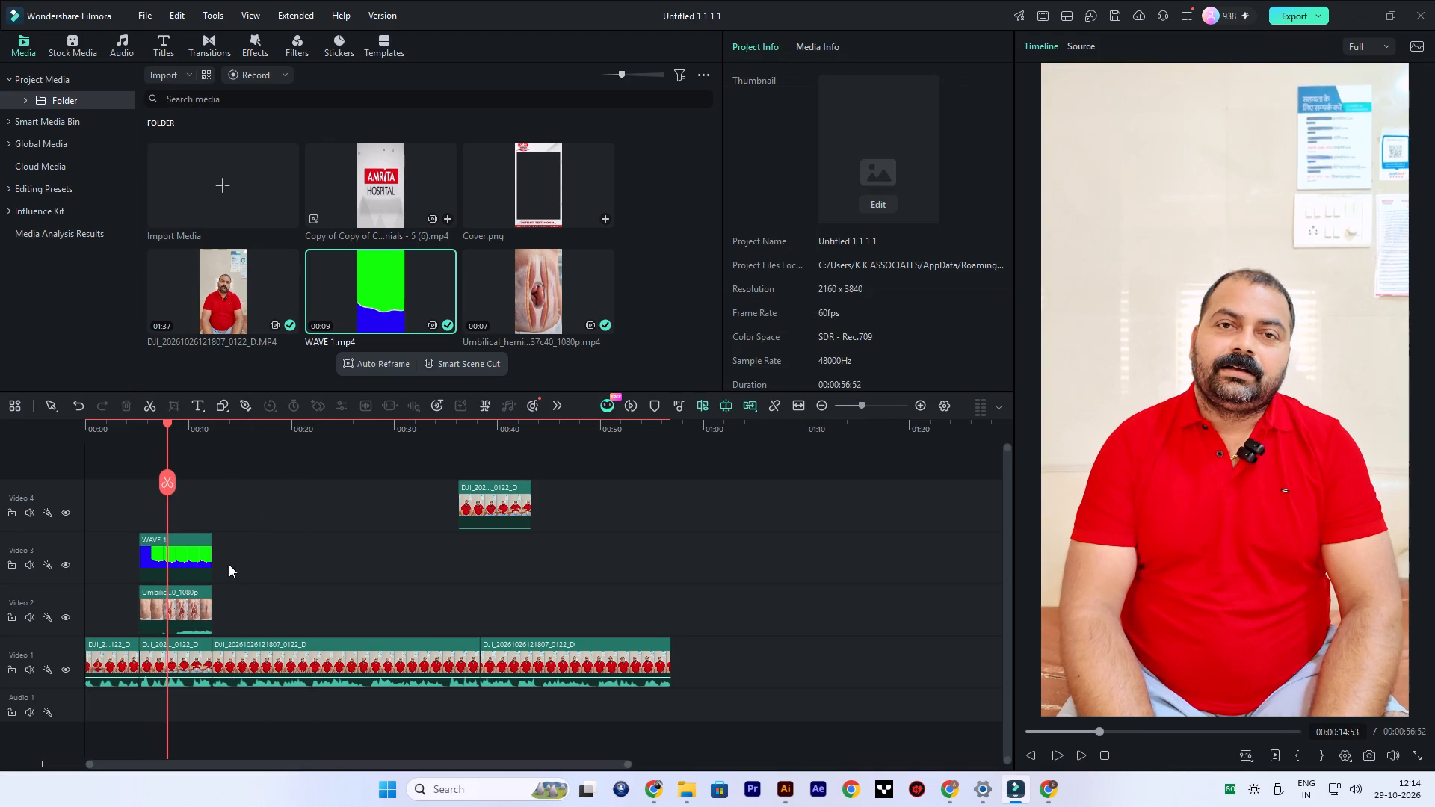
{"action": "left_click_drag", "start_coordinate": [229, 564], "coordinate": [205, 608]}
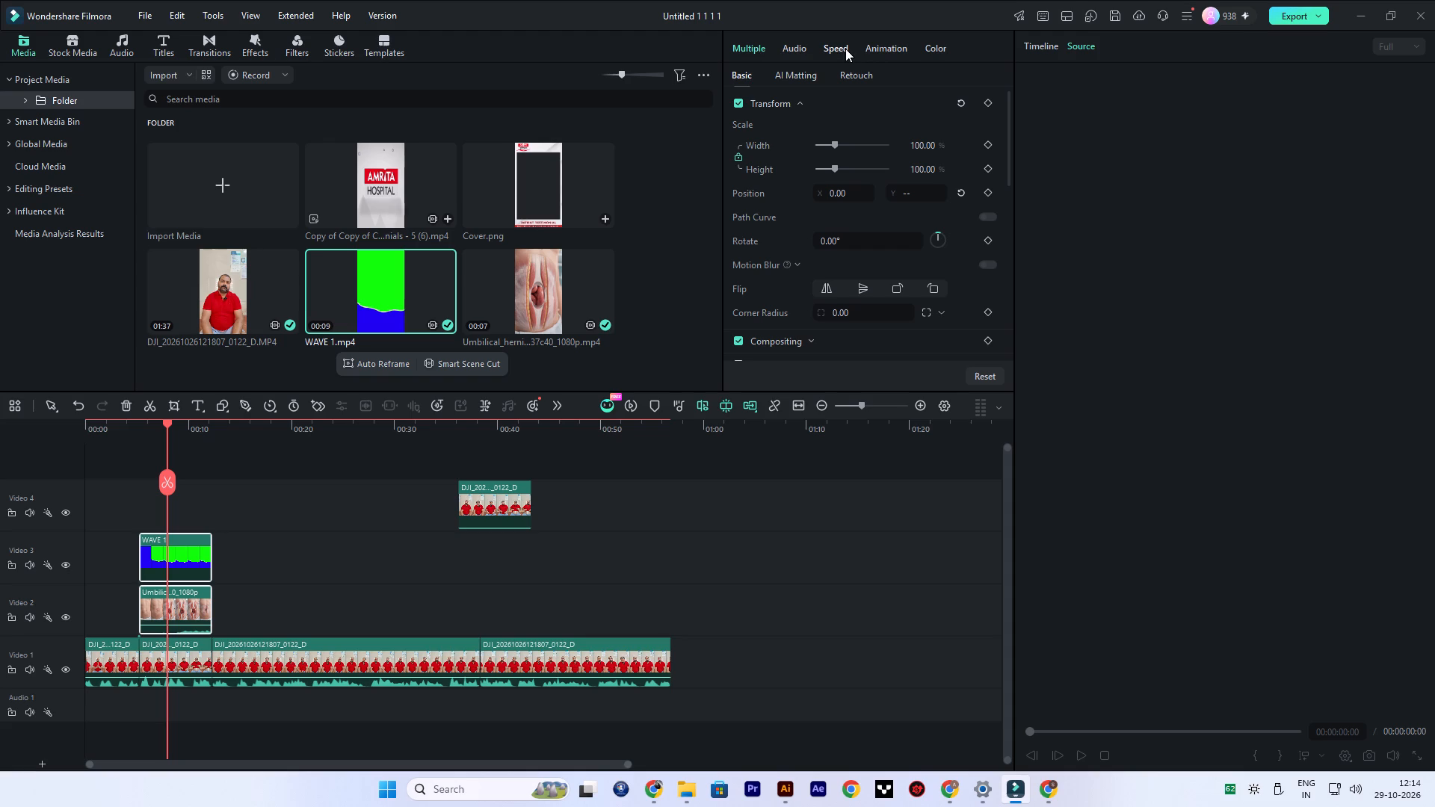
{"action": "scroll", "coordinate": [754, 127], "scroll_direction": "up", "scroll_amount": 5}
{"action": "right_click", "coordinate": [198, 557]}
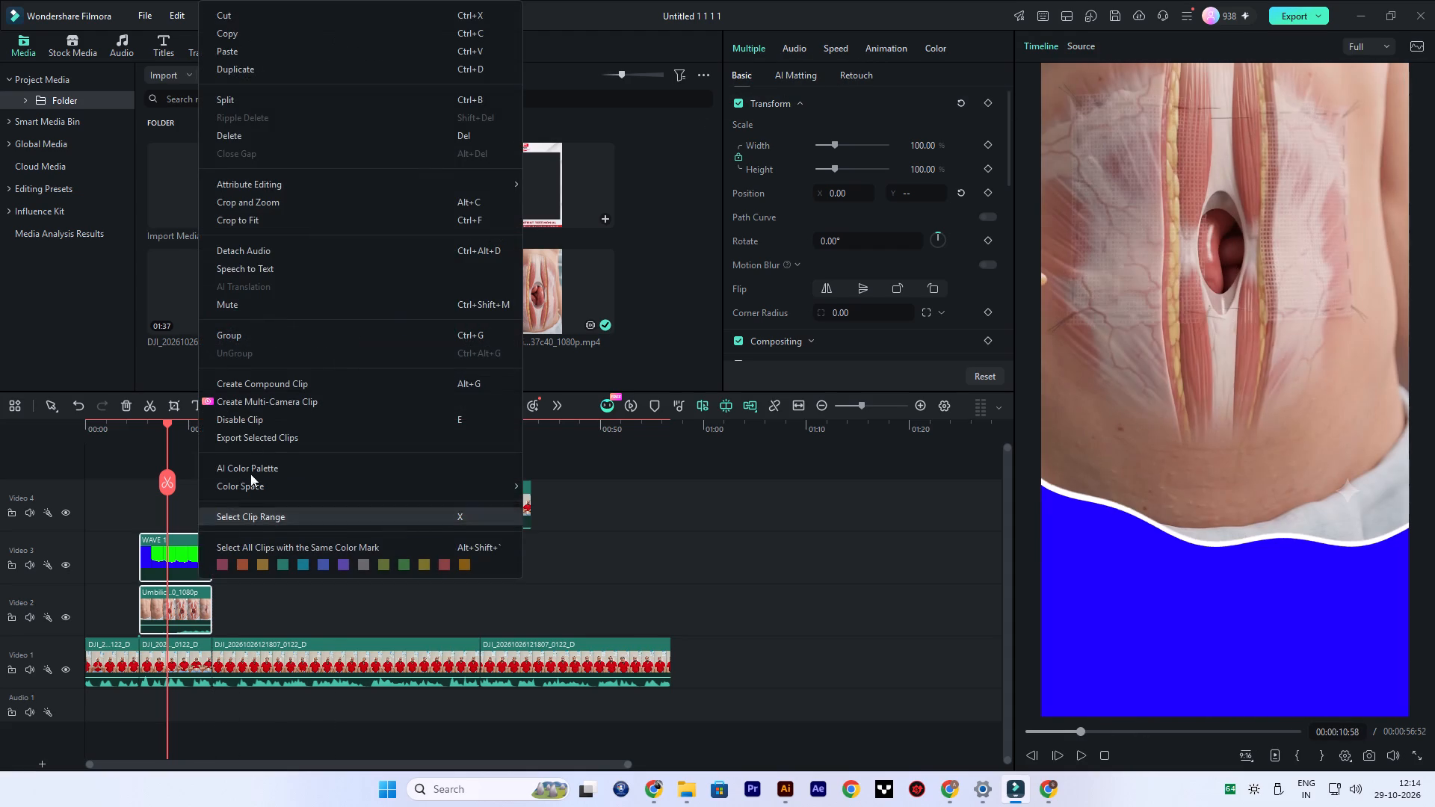
{"action": "left_click", "coordinate": [256, 385]}
{"action": "left_click", "coordinate": [807, 466]}
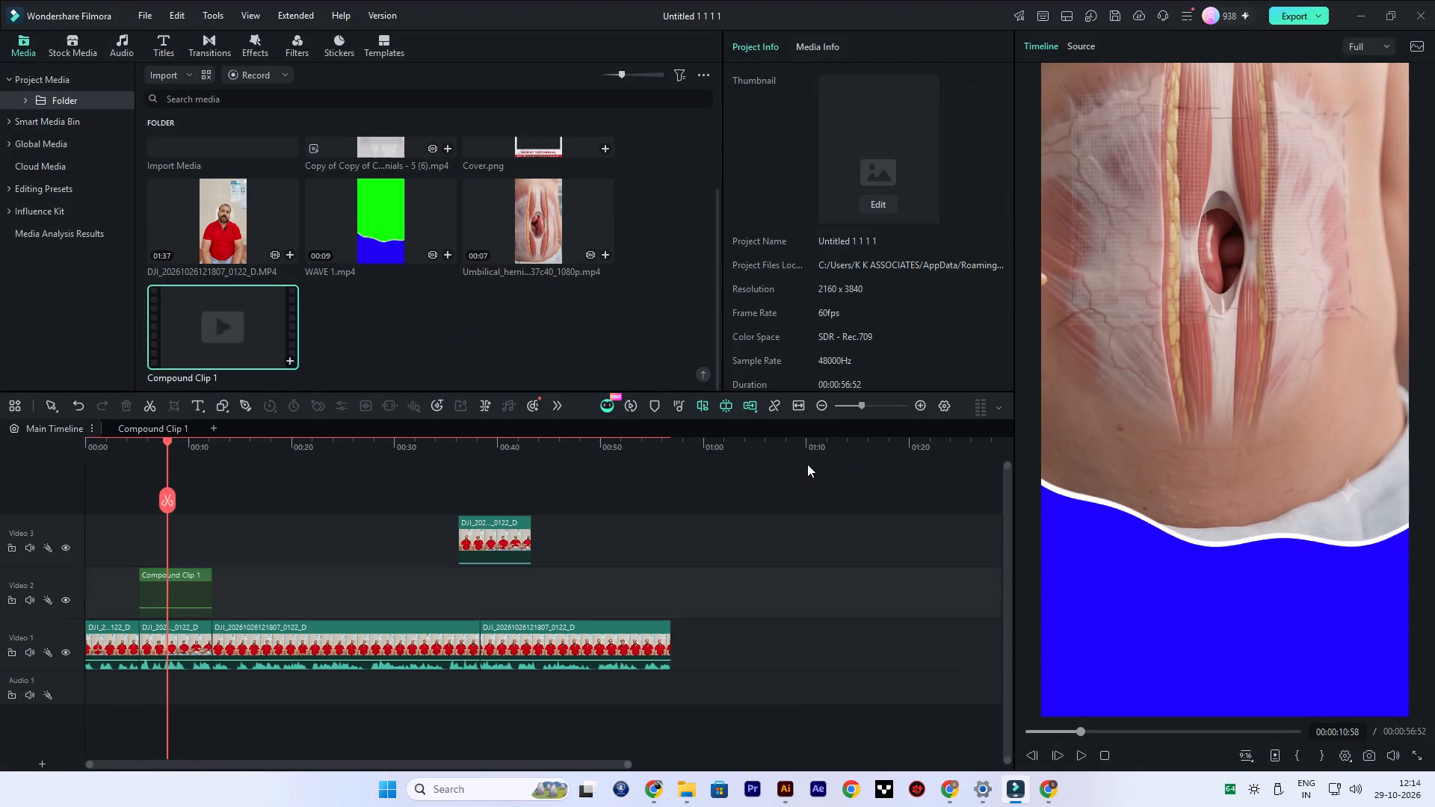
Enable Chroma Key on the compound clip and sample the blue area below the wave as the key colour.
{"action": "left_click", "coordinate": [178, 595]}
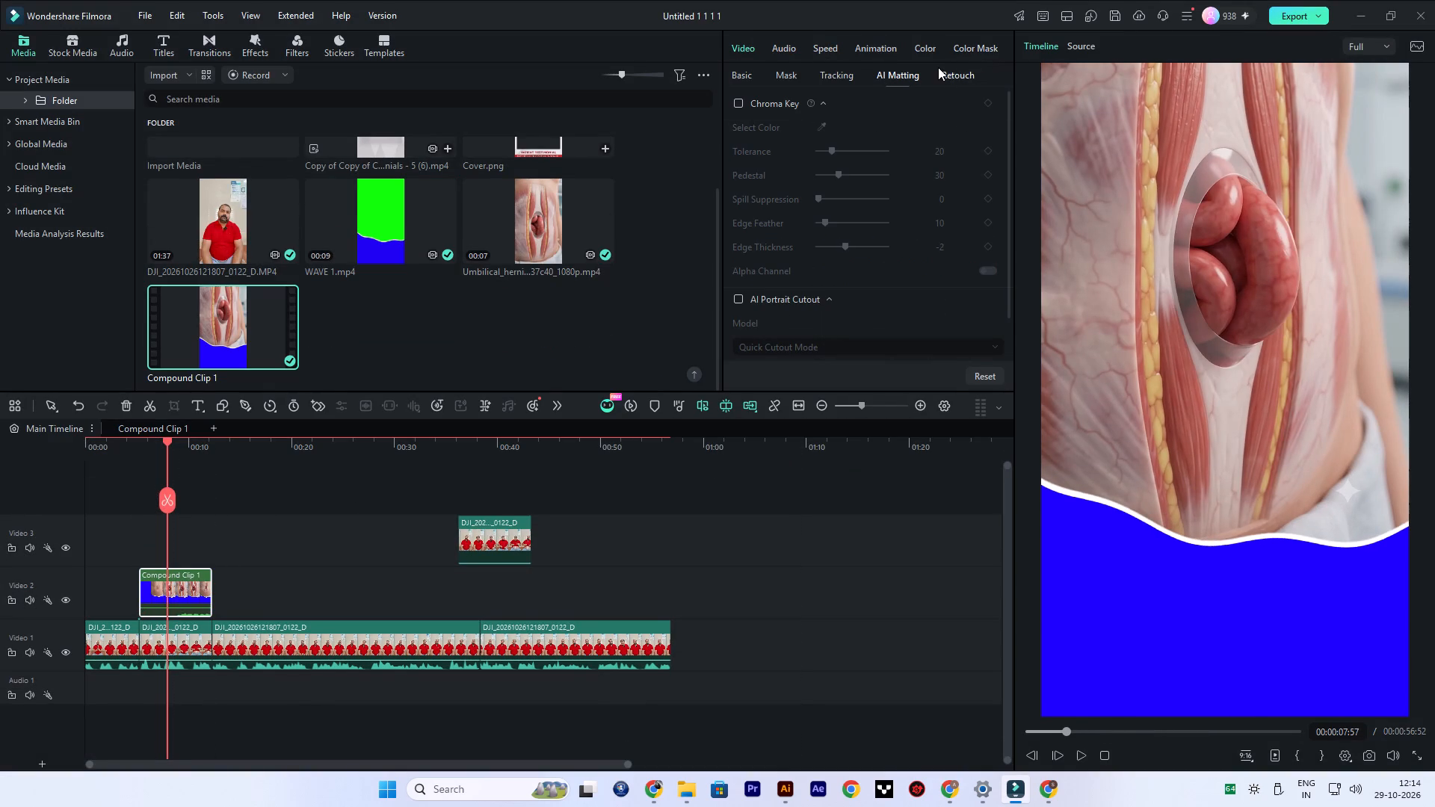
{"action": "left_click", "coordinate": [736, 101]}
{"action": "left_click", "coordinate": [818, 122]}
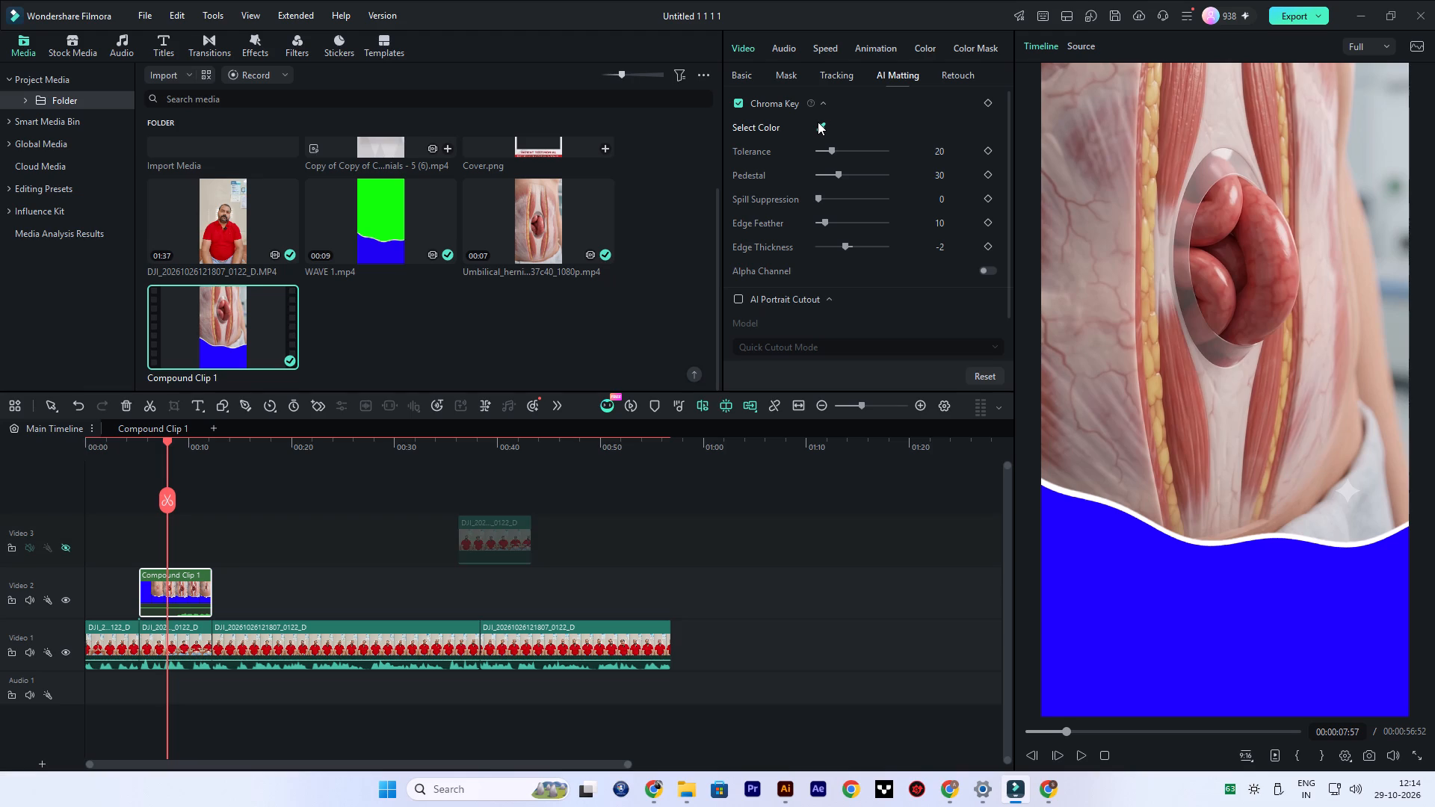
{"action": "left_click", "coordinate": [1113, 542]}
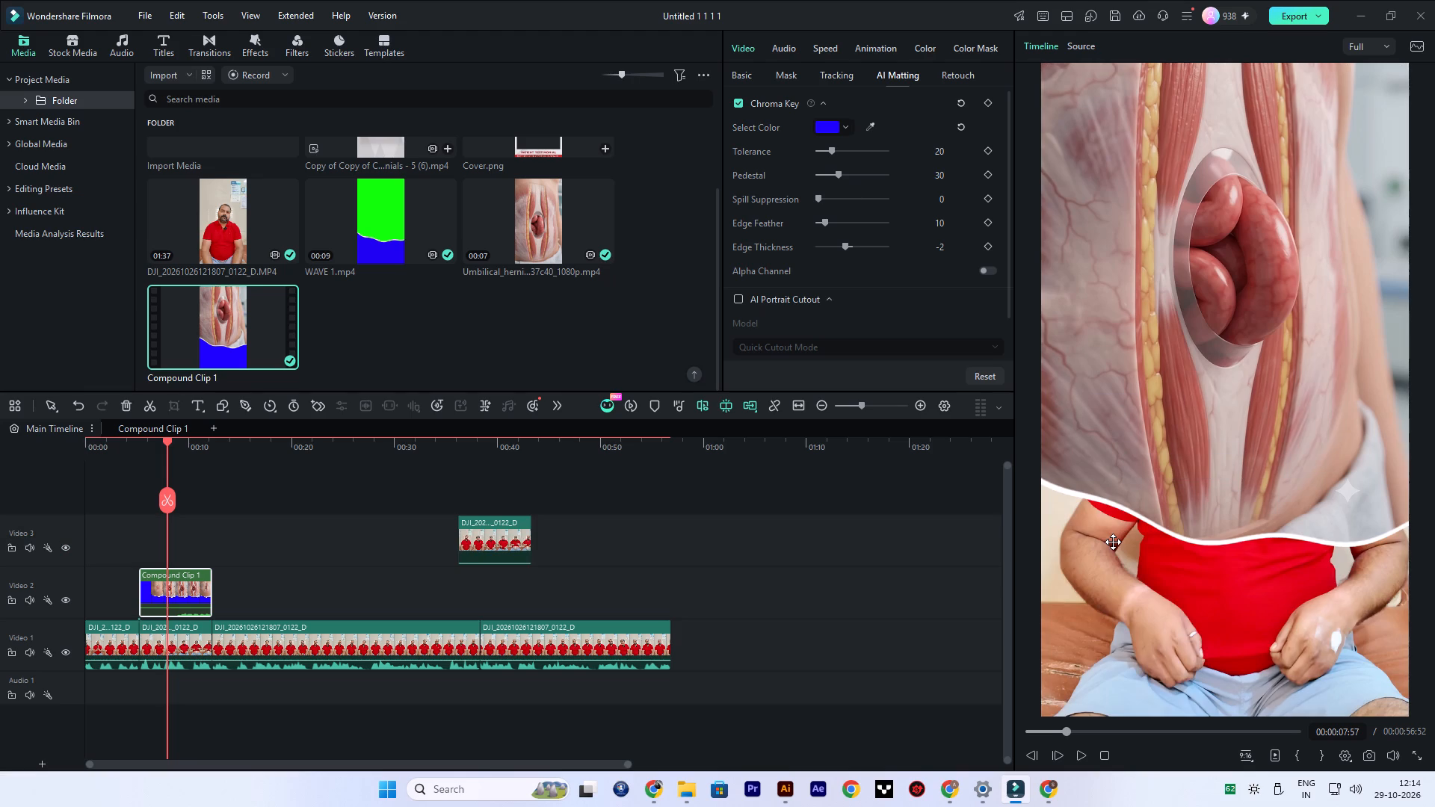
Move the cut-out speaker clip on Video 3 directly above Compound Clip 1, aligning both starts at about 5 seconds.
{"action": "left_click_drag", "start_coordinate": [507, 553], "coordinate": [197, 548]}
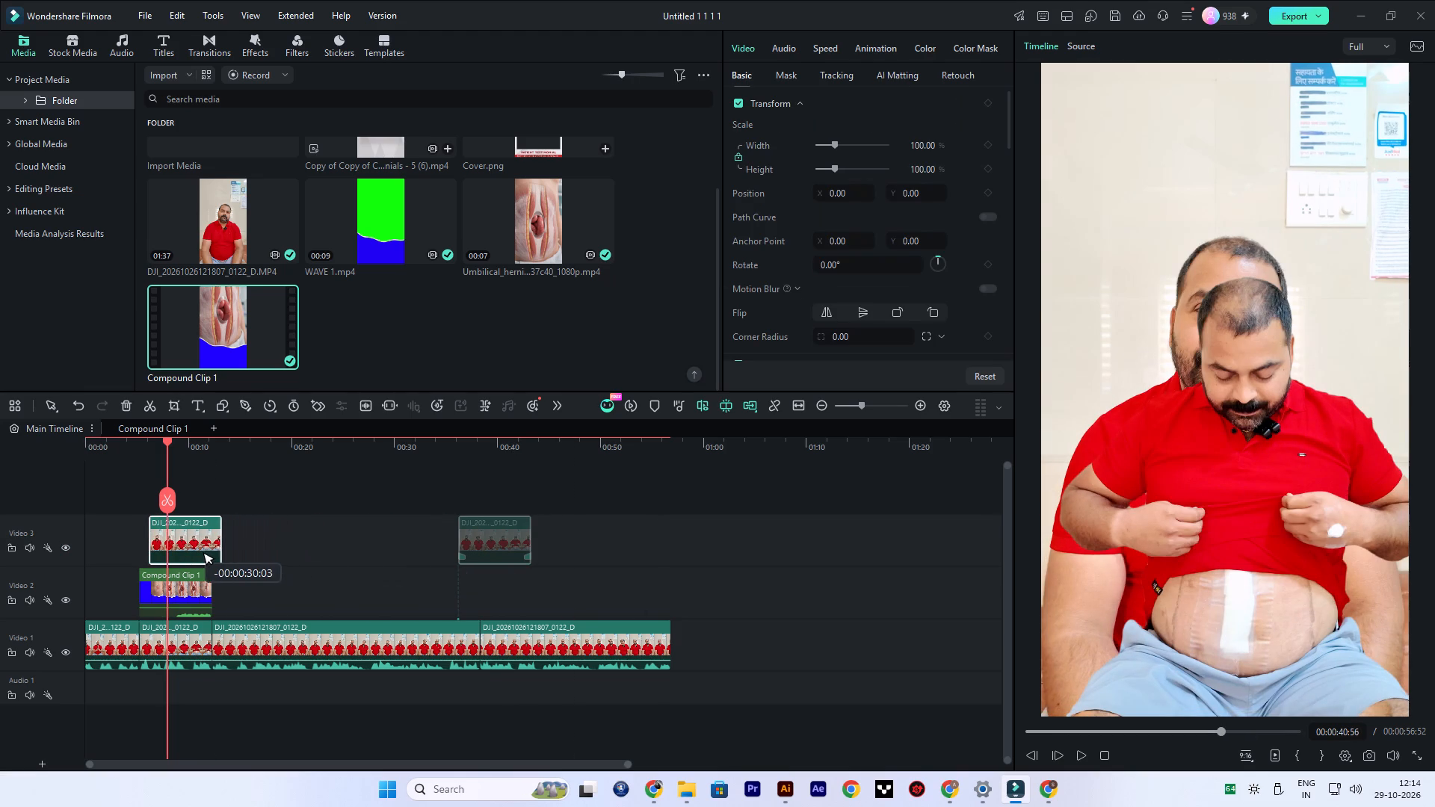
{"action": "left_click_drag", "start_coordinate": [197, 548], "coordinate": [191, 548]}
{"action": "left_click", "coordinate": [269, 548]}
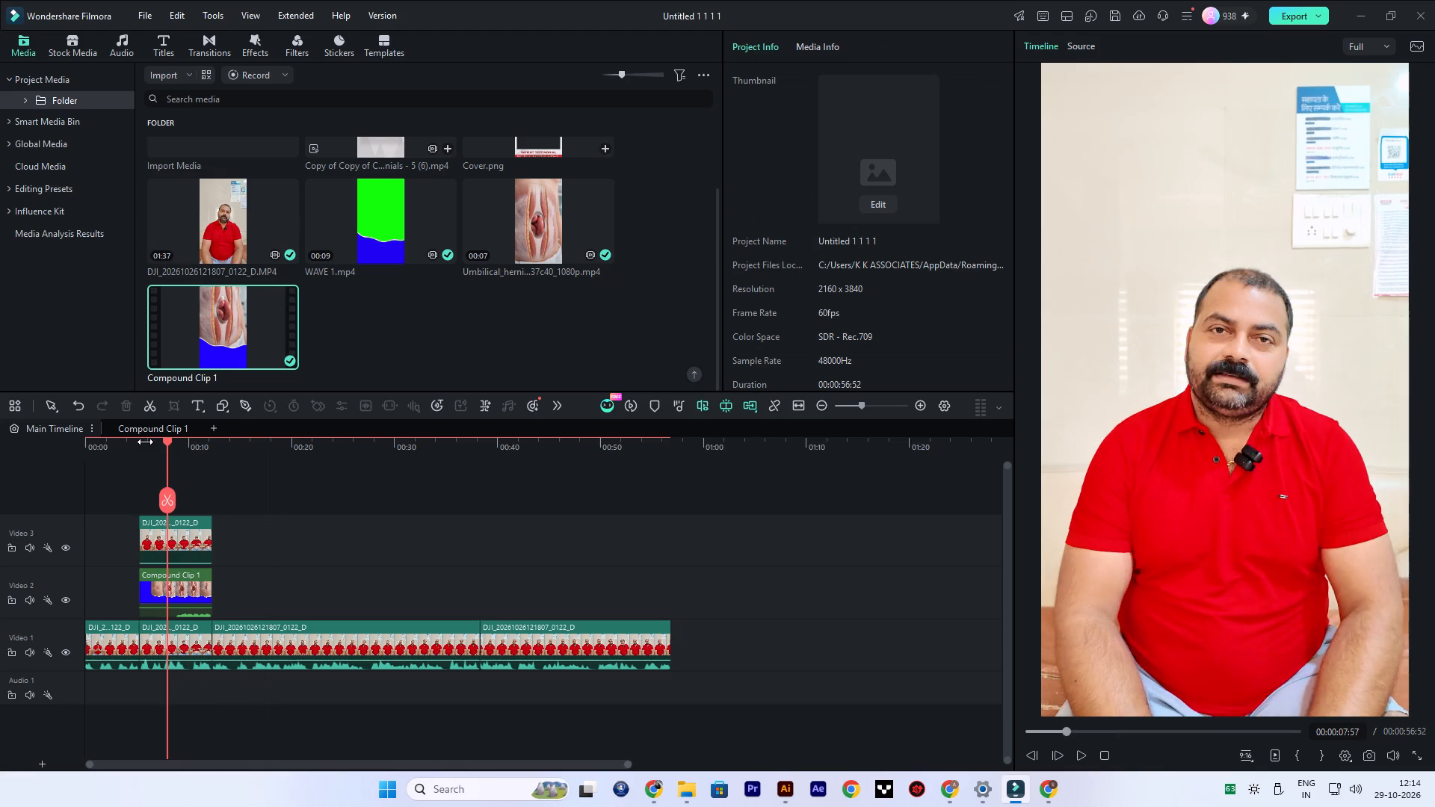
Play back the layered section from the start of Compound Clip 1 to check the speaker over the hernia animation.
{"action": "left_click_drag", "start_coordinate": [169, 443], "coordinate": [143, 444]}
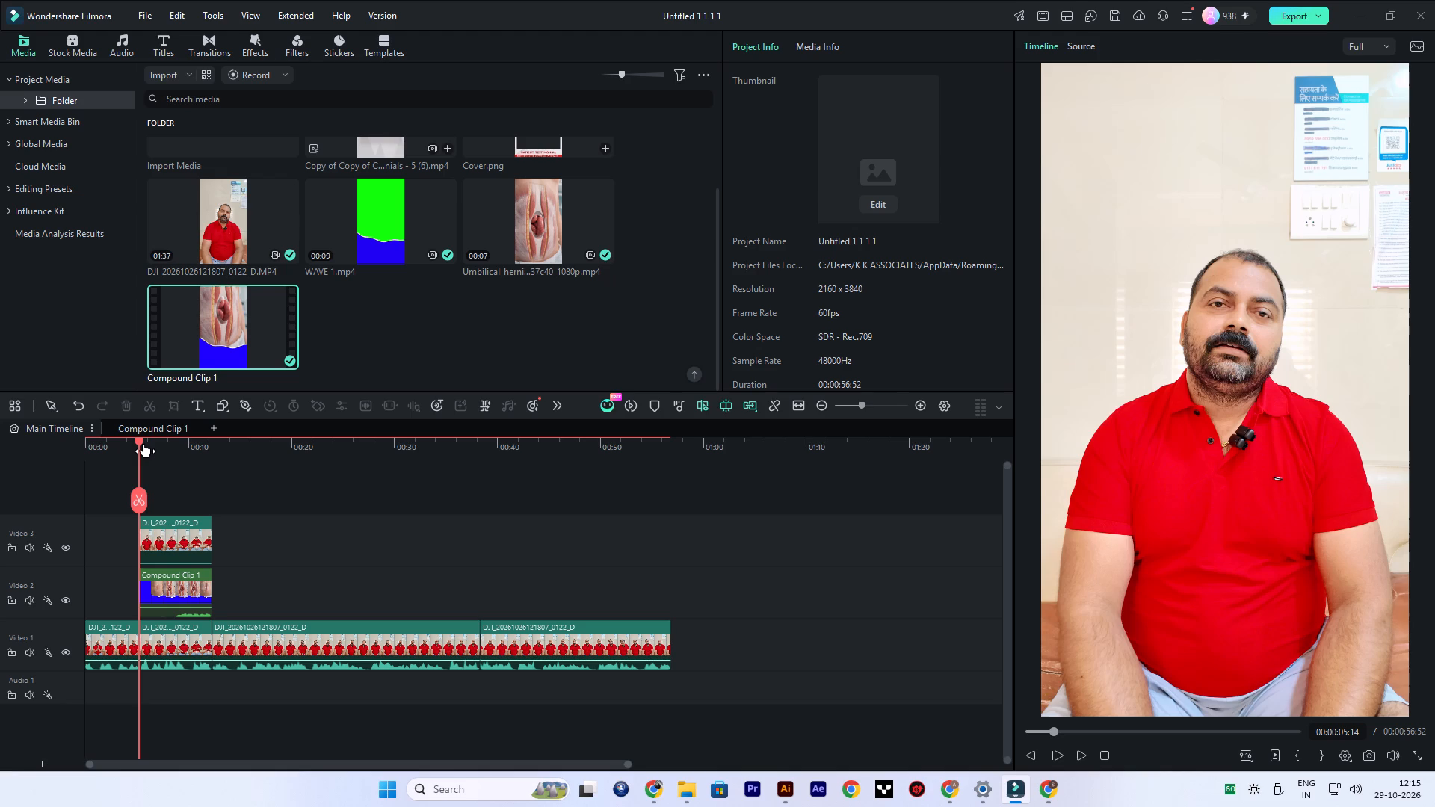
{"action": "key", "text": "space"}
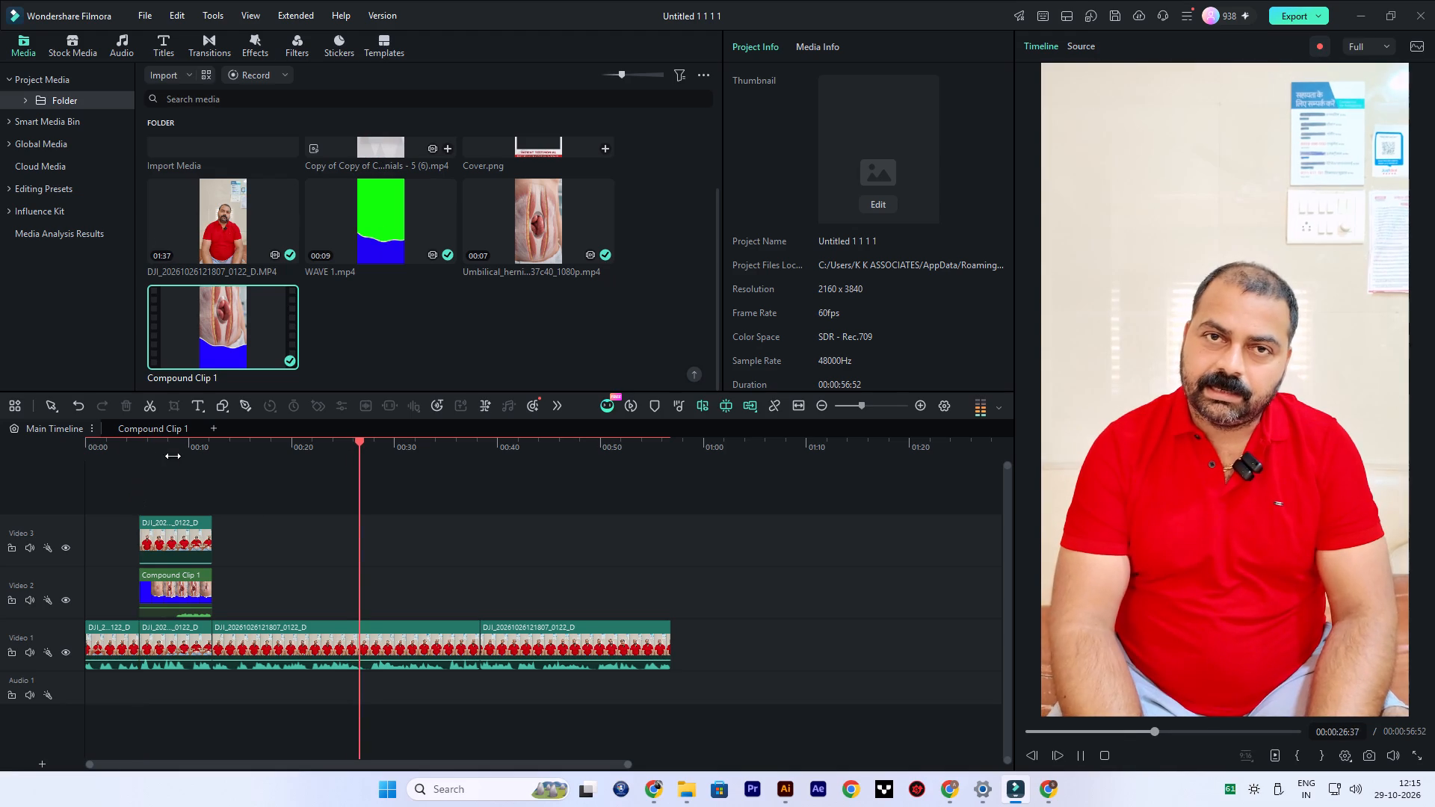
{"action": "left_click", "coordinate": [139, 442]}
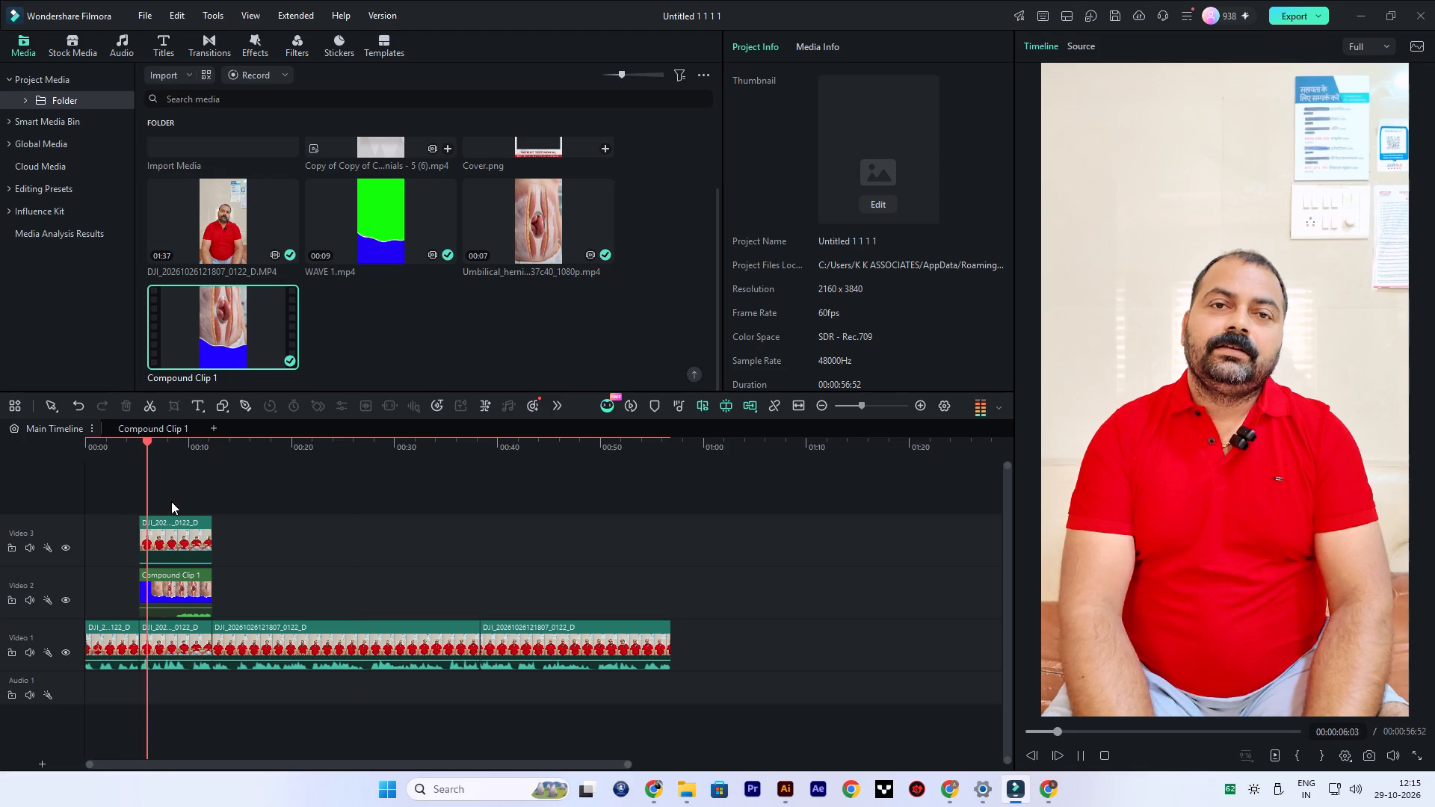
{"action": "scroll", "coordinate": [178, 591], "scroll_direction": "up", "scroll_amount": 3}
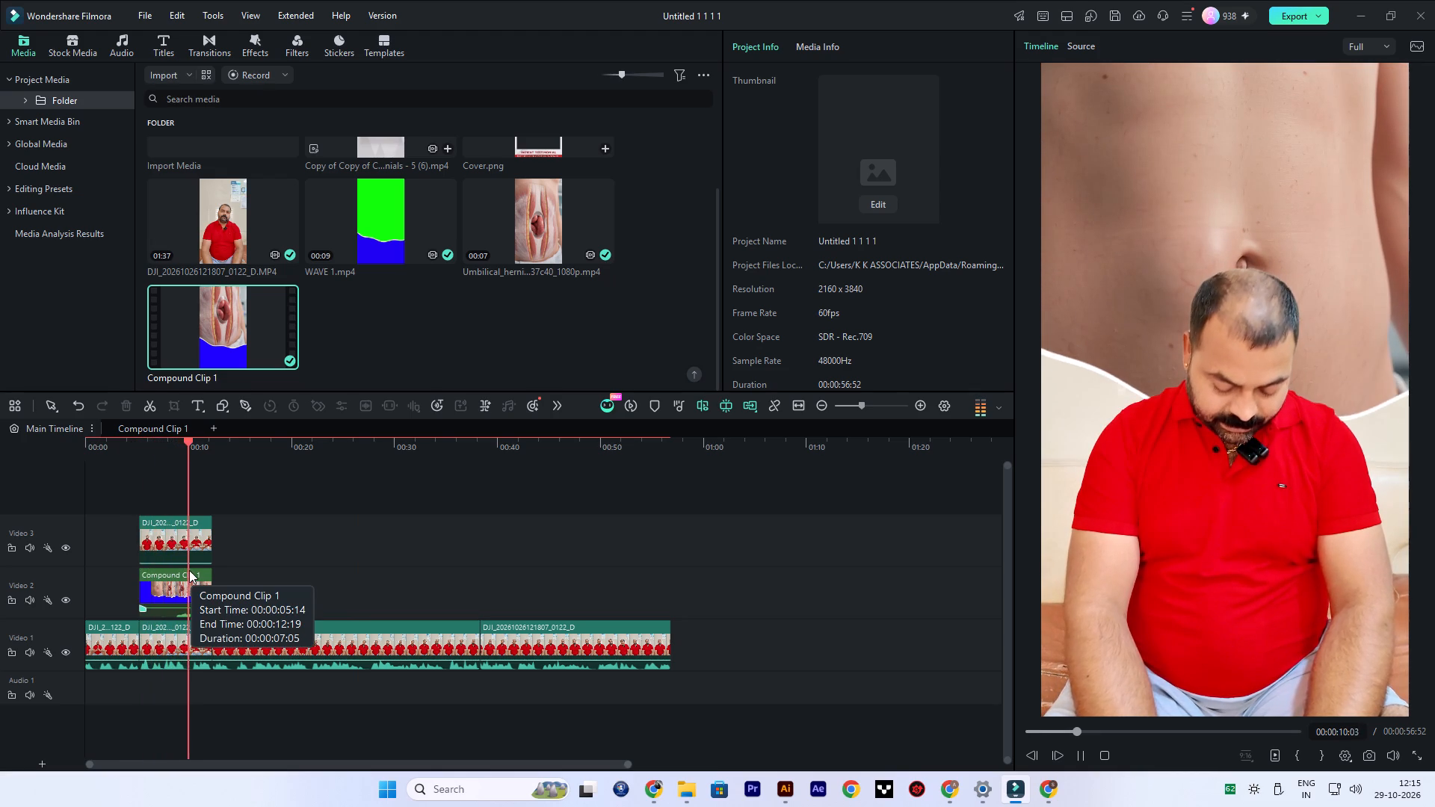
{"action": "key", "text": "space"}
Render the timeline preview for smooth playback.
{"action": "key", "text": "Return"}
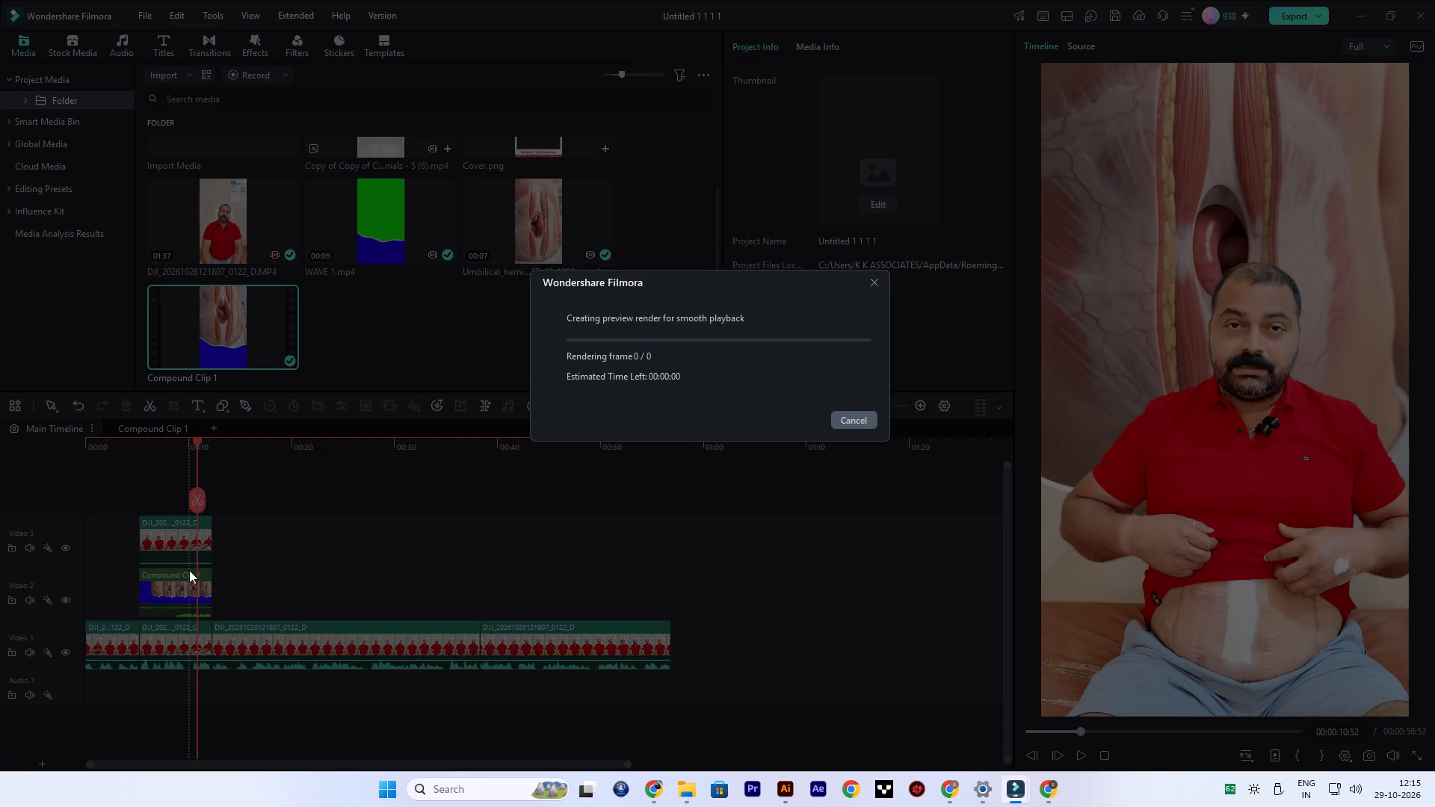